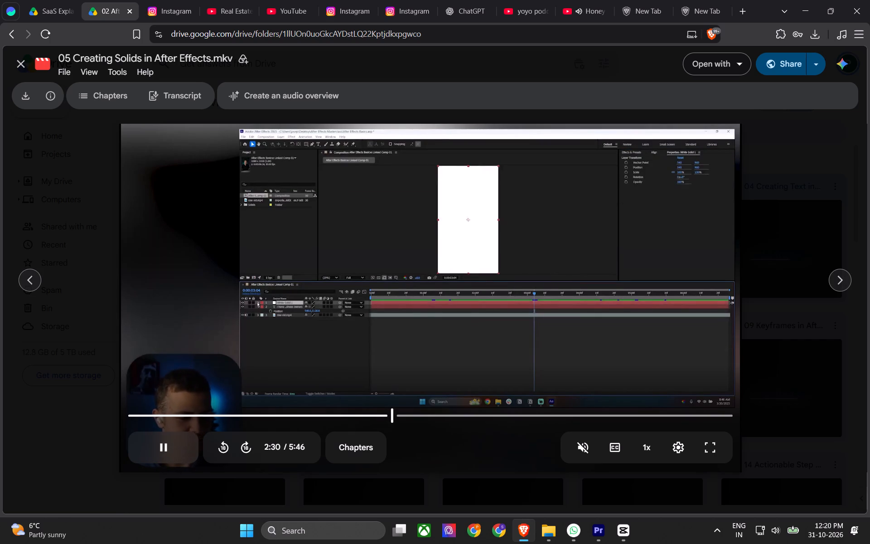
Skim the rest of the tutorial video "05 Creating Solids in After Effects", skipping ahead in short jumps to about 5:45, near its end.
{"action": "left_click", "coordinate": [244, 447]}
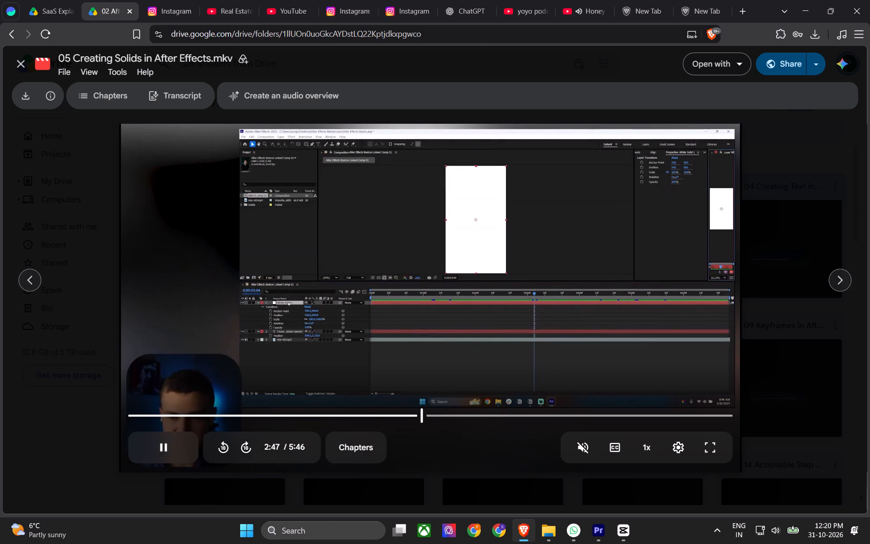
{"action": "left_click", "coordinate": [444, 415]}
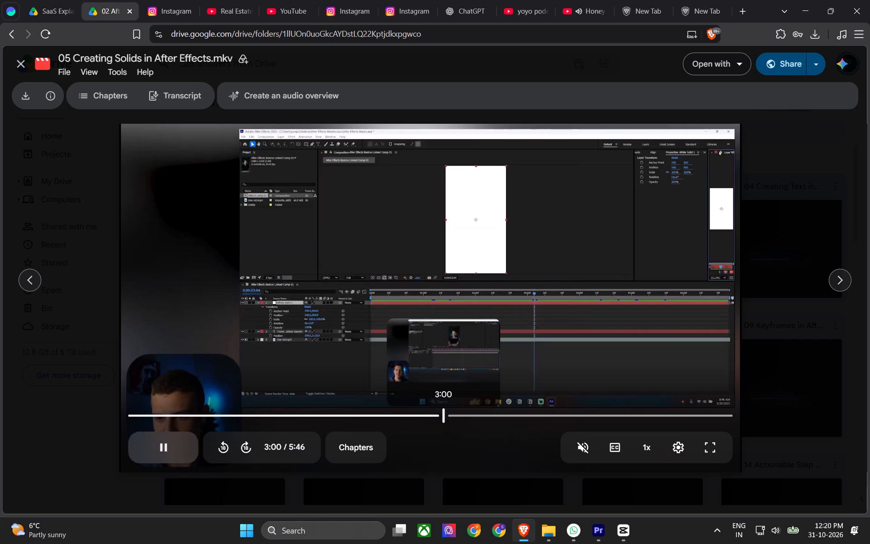
{"action": "left_click", "coordinate": [475, 416]}
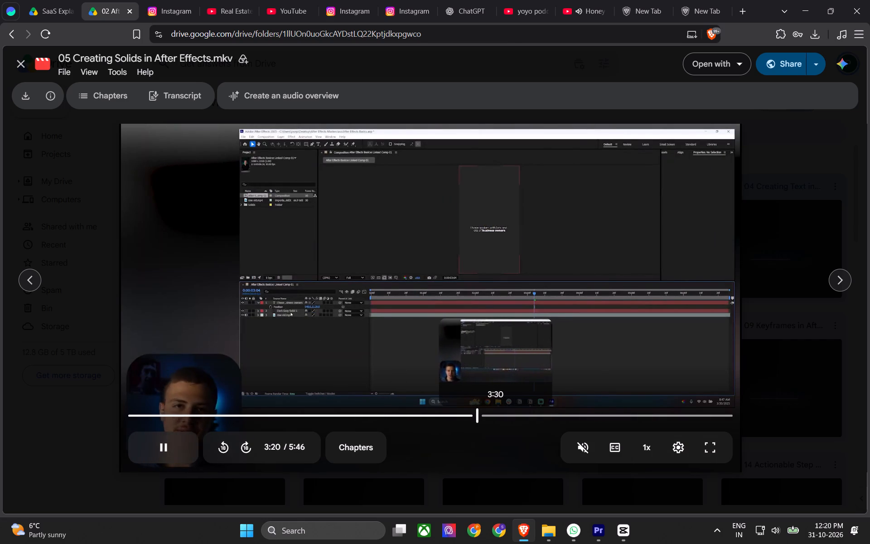
{"action": "left_click", "coordinate": [504, 413]}
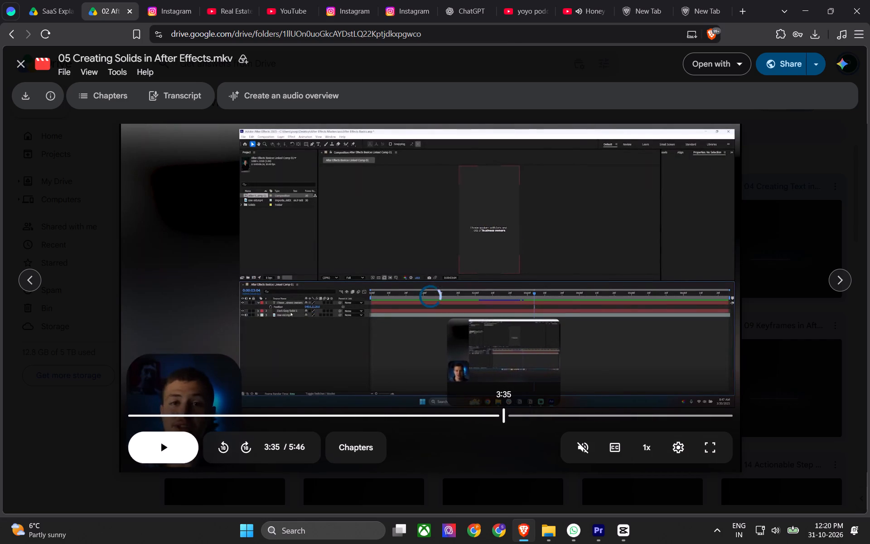
{"action": "left_click", "coordinate": [532, 418]}
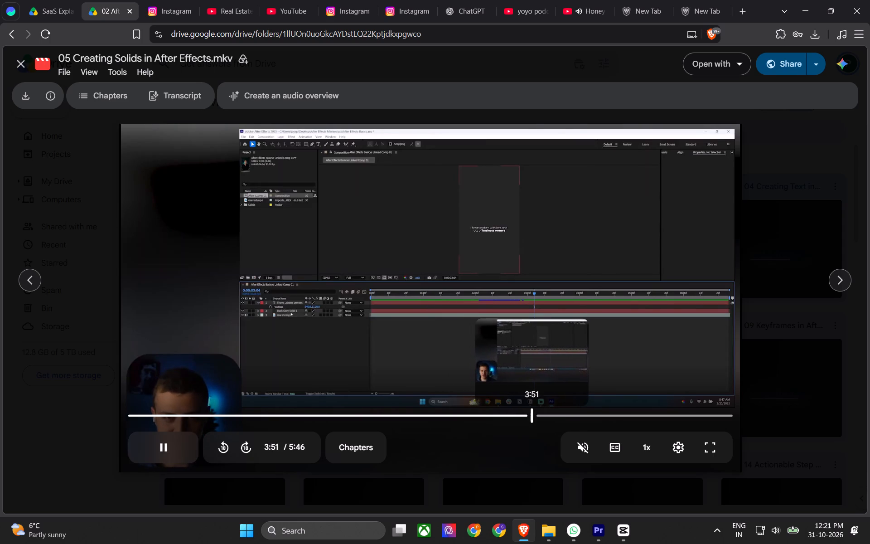
{"action": "left_click", "coordinate": [559, 412]}
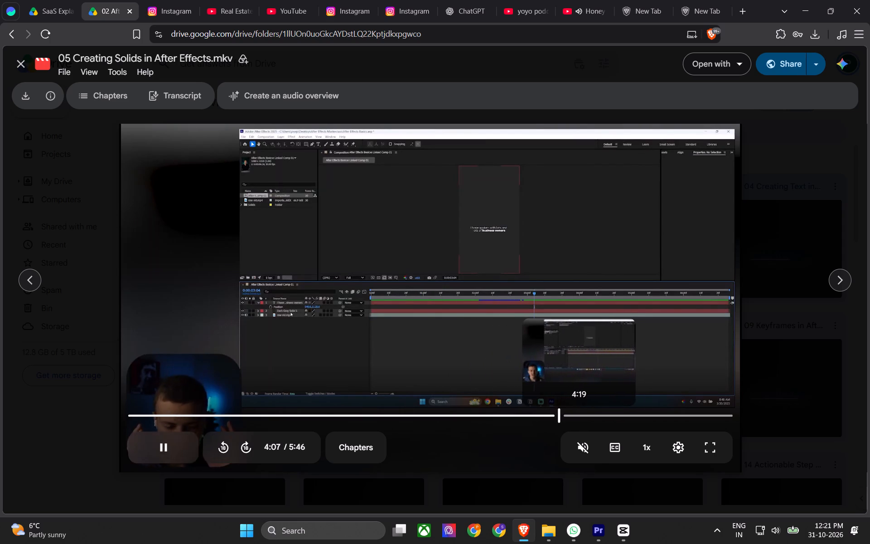
{"action": "left_click", "coordinate": [594, 413]}
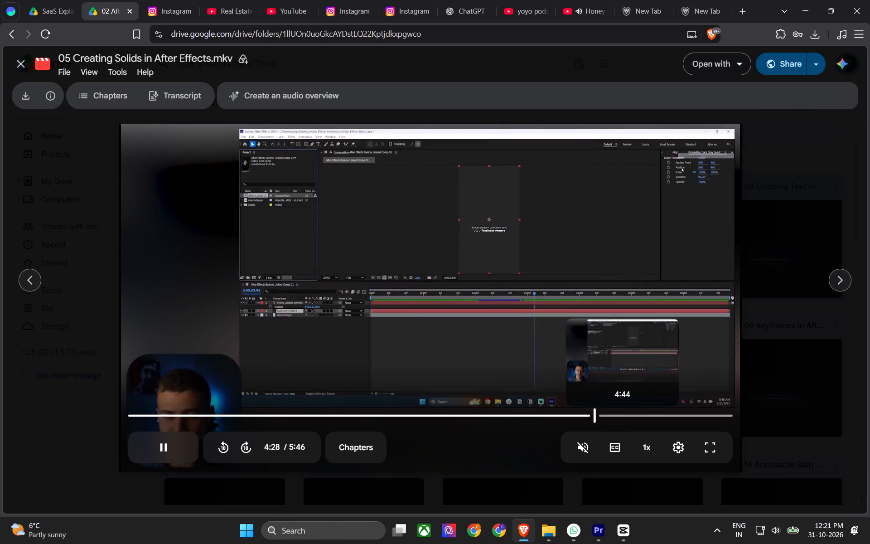
{"action": "left_click", "coordinate": [626, 415]}
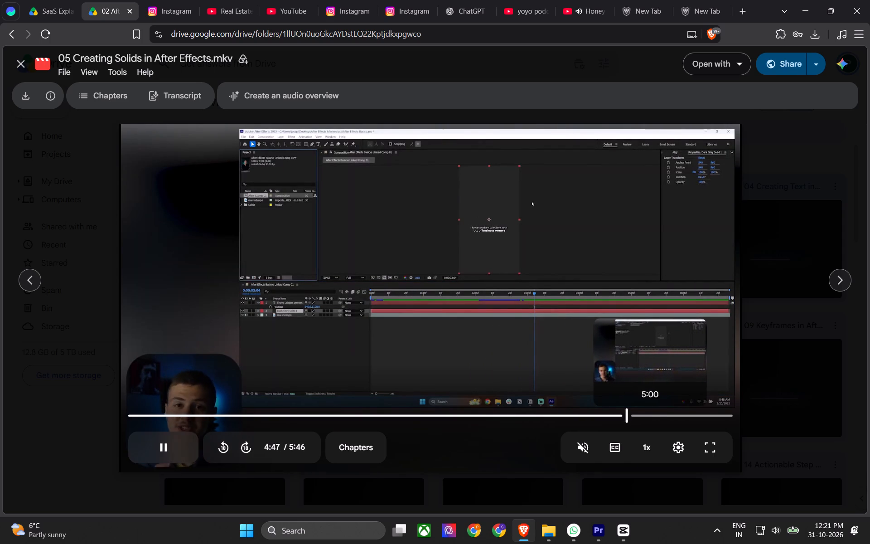
{"action": "left_click", "coordinate": [655, 416]}
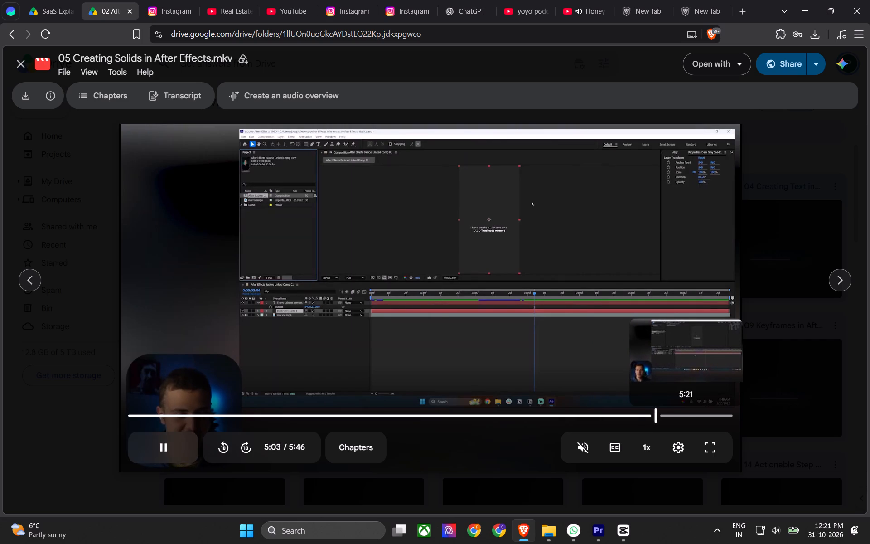
{"action": "left_click", "coordinate": [687, 415]}
{"action": "left_click", "coordinate": [708, 415]}
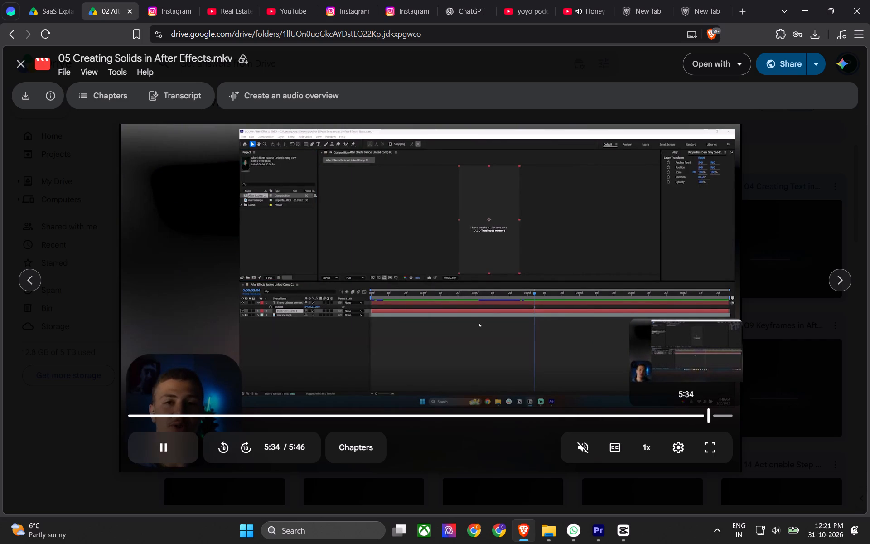
{"action": "left_click", "coordinate": [724, 418]}
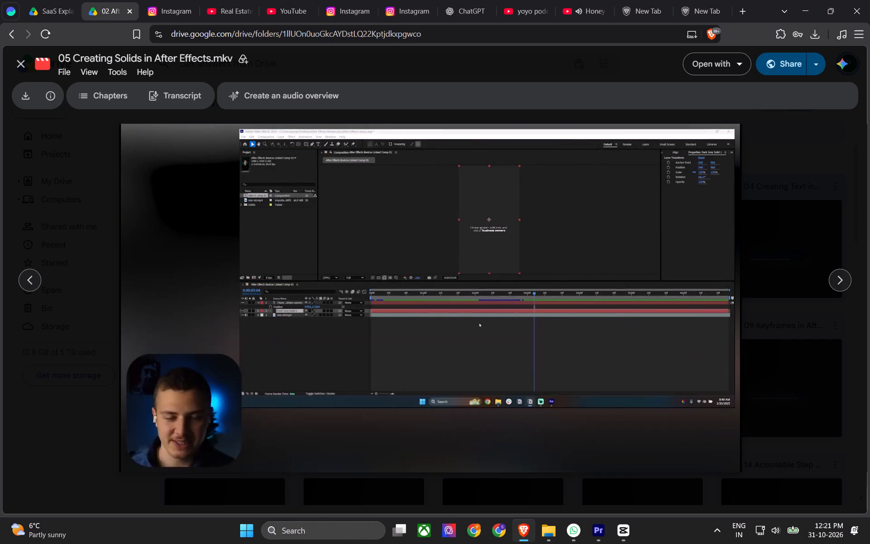
{"action": "left_click", "coordinate": [445, 339]}
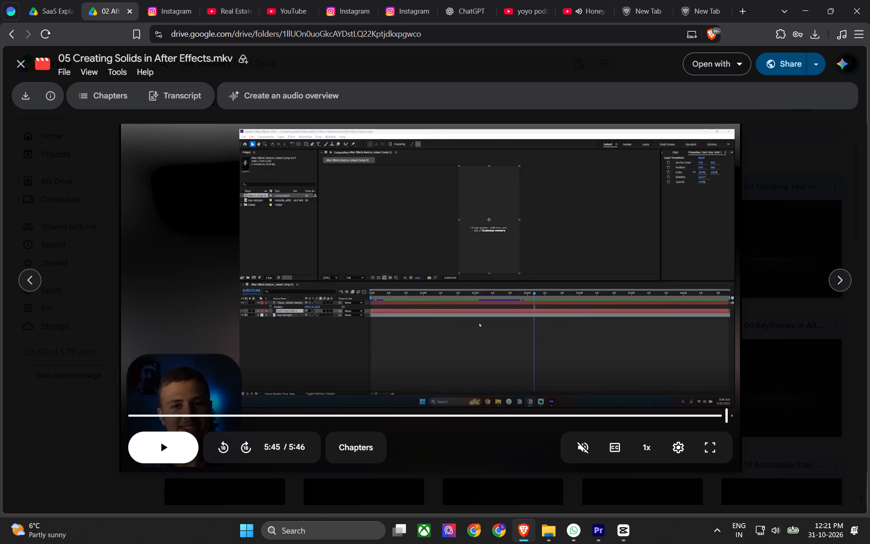
Review the file details of the "05 Creating Solids in After Effects" video and close them again.
{"action": "left_click", "coordinate": [52, 91]}
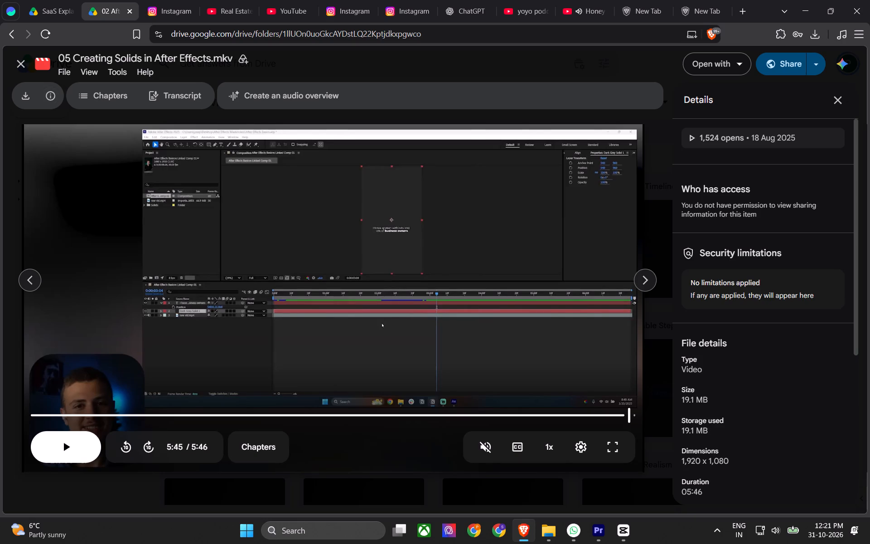
{"action": "scroll", "coordinate": [768, 341], "scroll_direction": "down", "scroll_amount": 3}
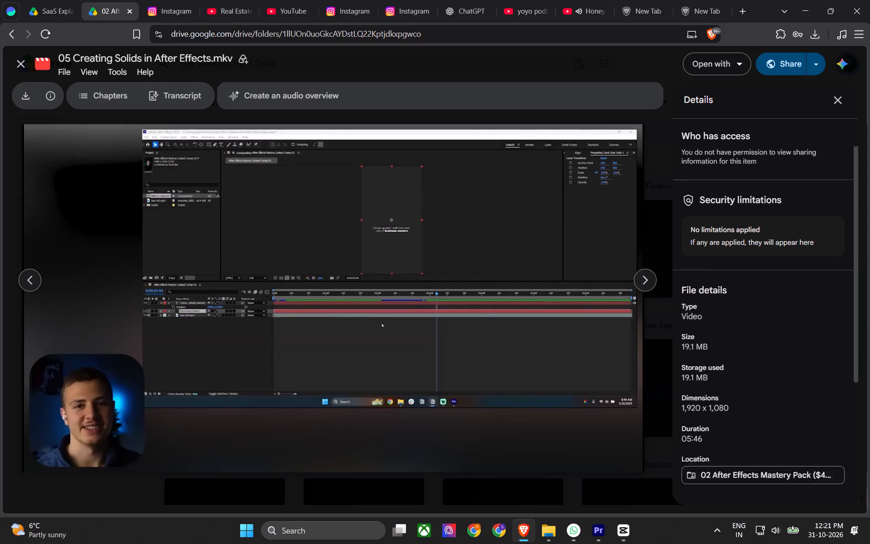
{"action": "scroll", "coordinate": [768, 349], "scroll_direction": "down", "scroll_amount": 8}
{"action": "scroll", "coordinate": [764, 341], "scroll_direction": "up", "scroll_amount": 8}
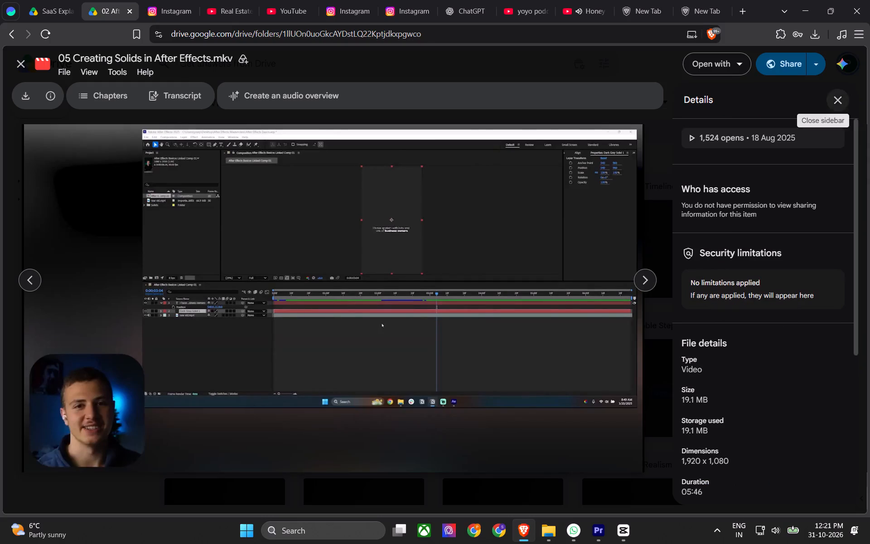
{"action": "left_click", "coordinate": [841, 102]}
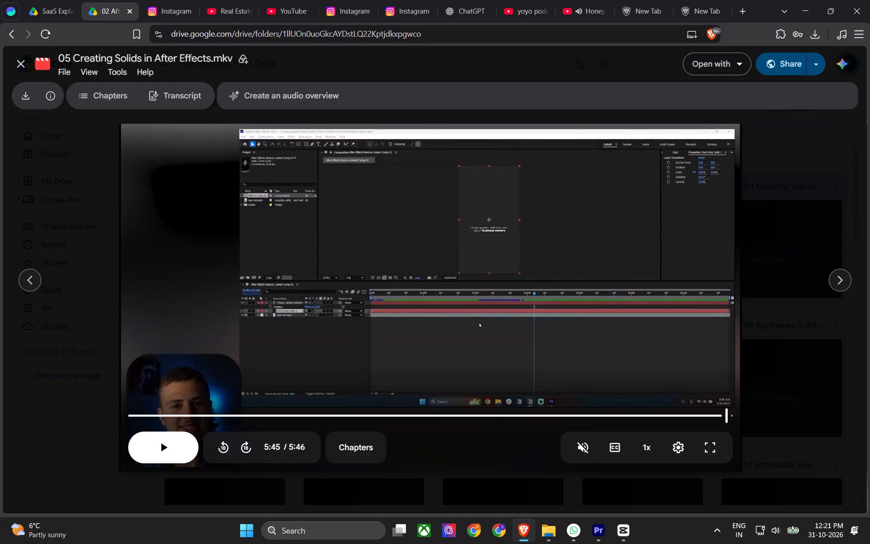
{"action": "scroll", "coordinate": [465, 310], "scroll_direction": "up", "scroll_amount": 1}
Switch to CapCut and examine the text options, from default text and templates to captions and AI font, plus the trending video effects.
{"action": "left_click", "coordinate": [620, 522]}
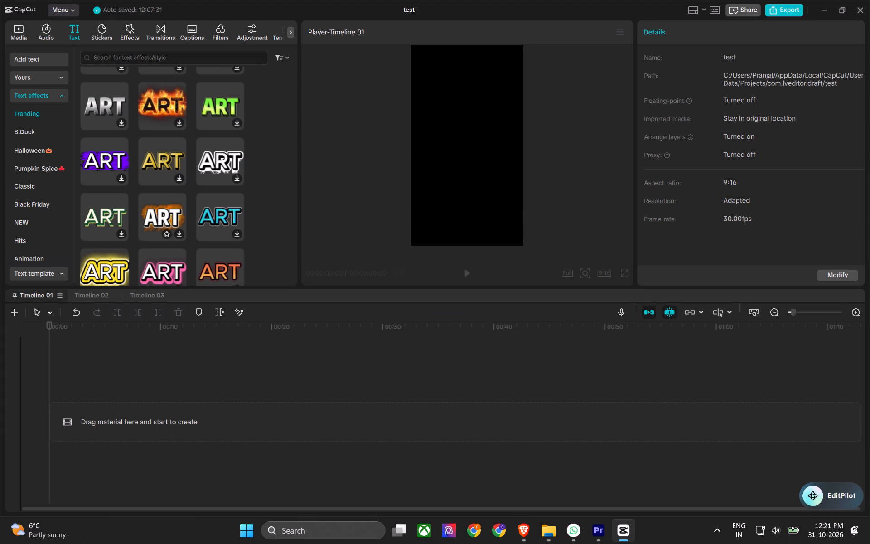
{"action": "left_click", "coordinate": [32, 96]}
{"action": "left_click", "coordinate": [36, 76]}
{"action": "left_click", "coordinate": [36, 76]}
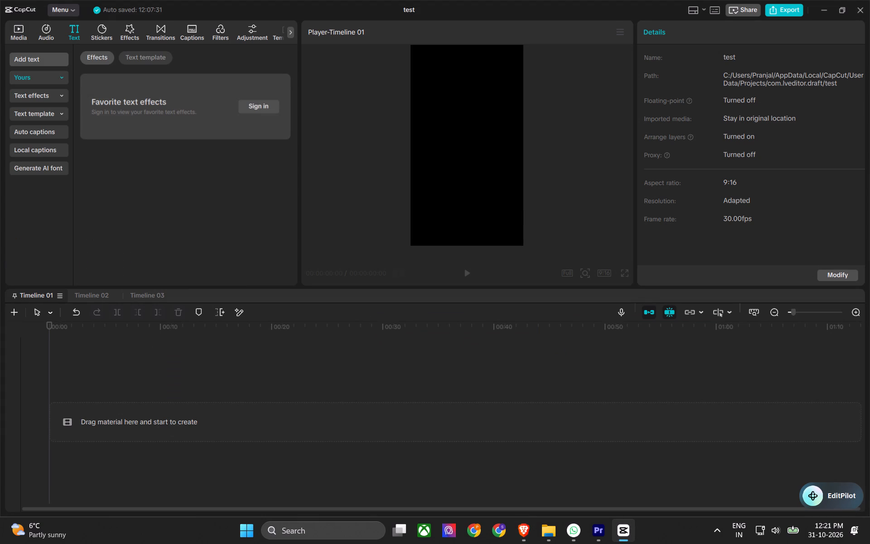
{"action": "left_click", "coordinate": [39, 64]}
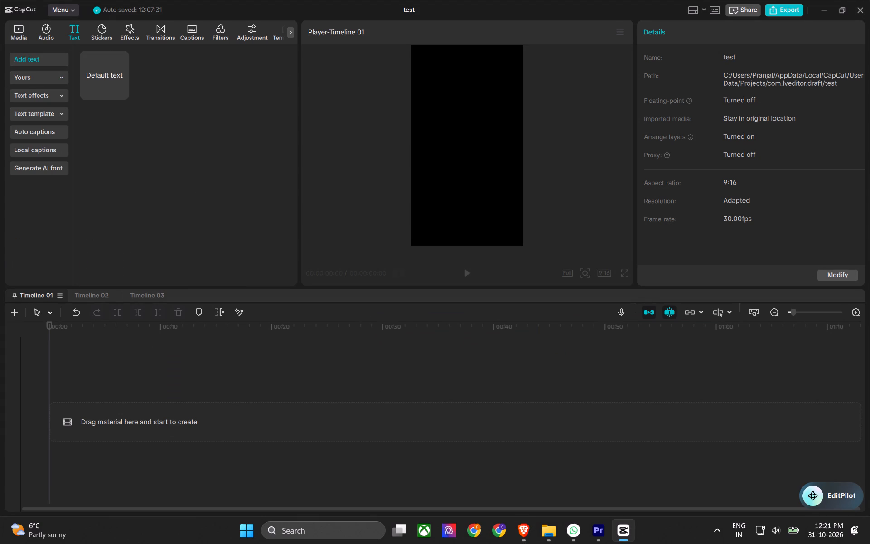
{"action": "left_click", "coordinate": [46, 63]}
{"action": "left_click", "coordinate": [38, 110]}
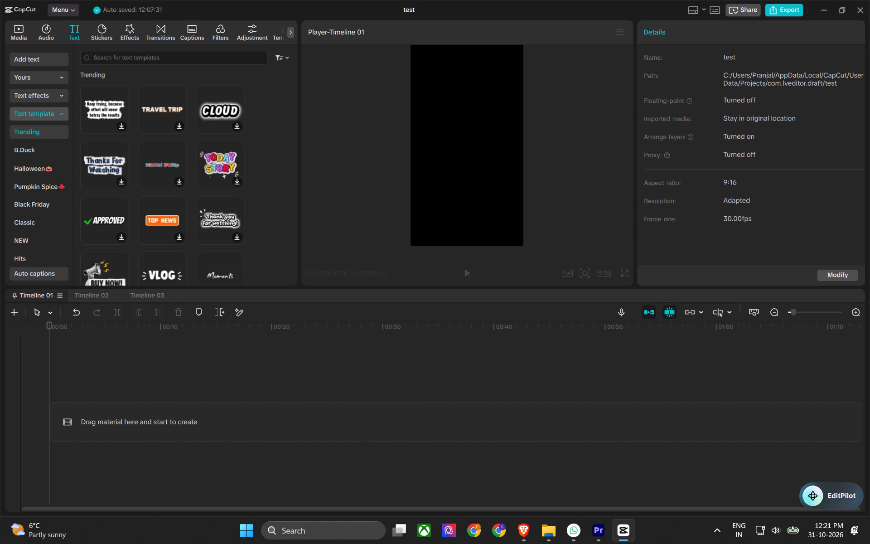
{"action": "left_click", "coordinate": [38, 110]}
{"action": "left_click", "coordinate": [34, 132]}
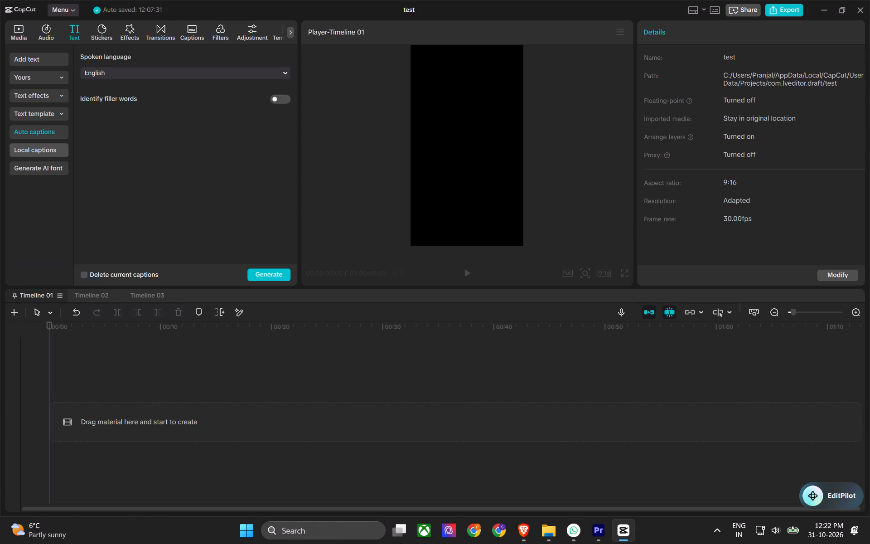
{"action": "left_click", "coordinate": [34, 148]}
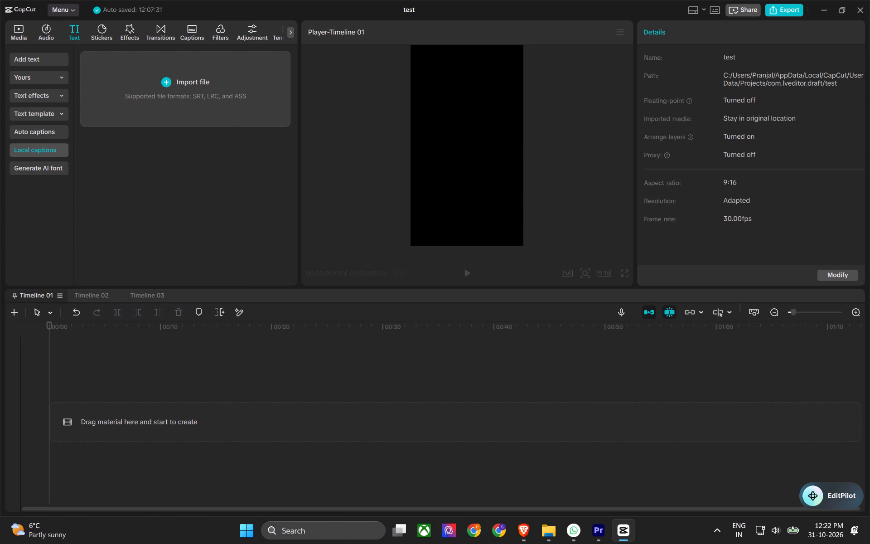
{"action": "left_click", "coordinate": [34, 169]}
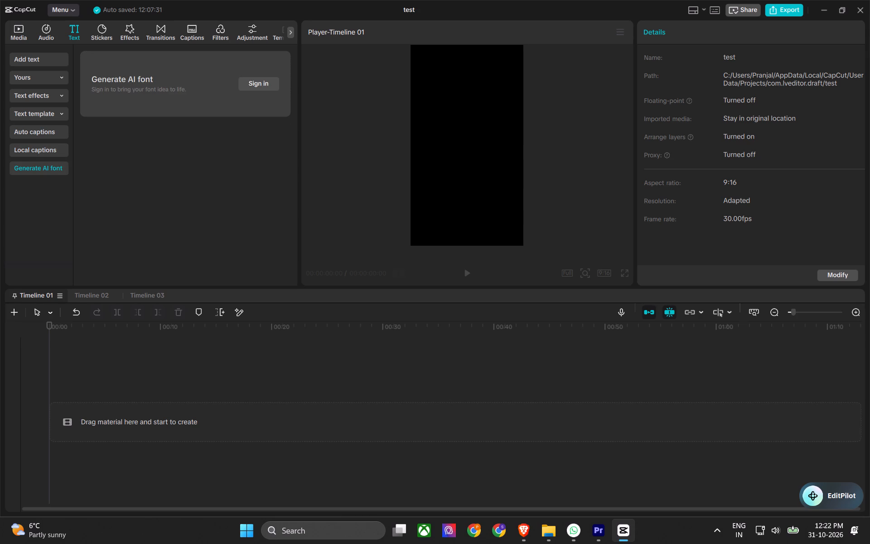
{"action": "left_click", "coordinate": [124, 27]}
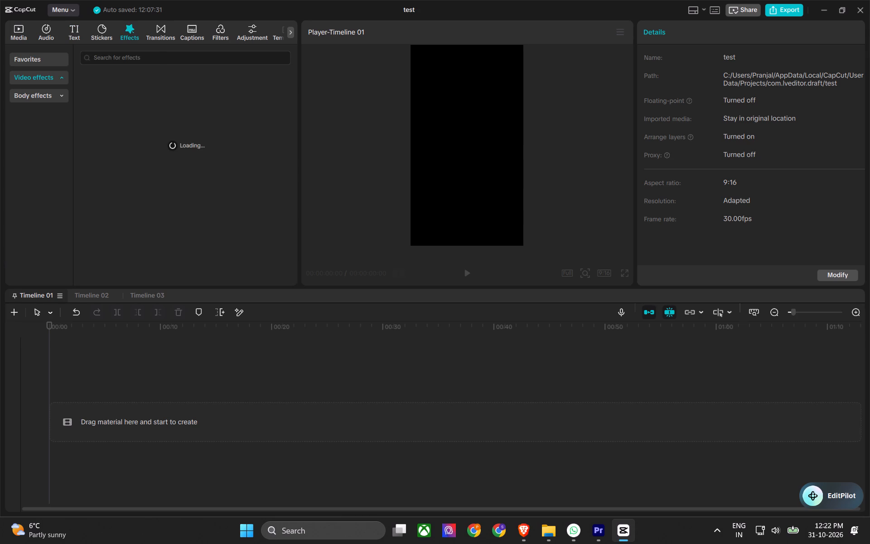
{"action": "scroll", "coordinate": [124, 28], "scroll_direction": "up", "scroll_amount": 3}
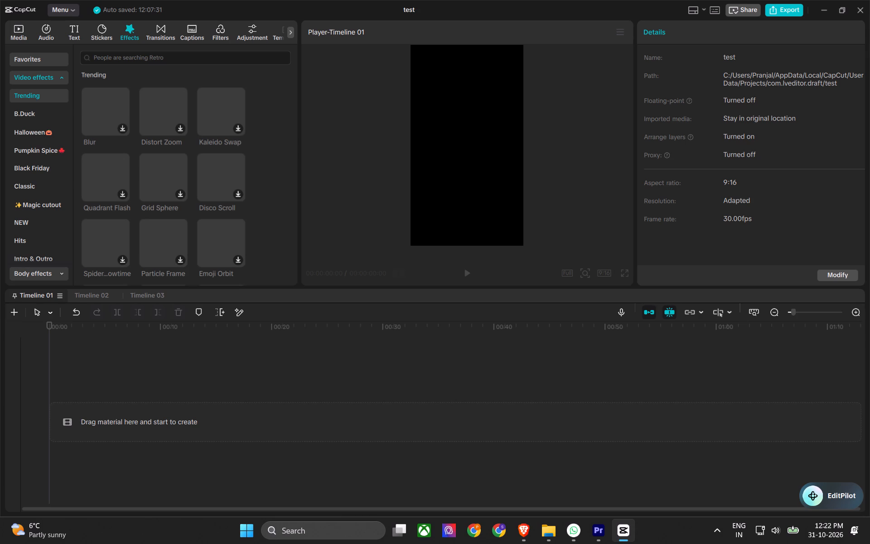
Examine the trending stock clips in the media library, dismissing the copyright notice and returning to the top of the list.
{"action": "left_click", "coordinate": [28, 28]}
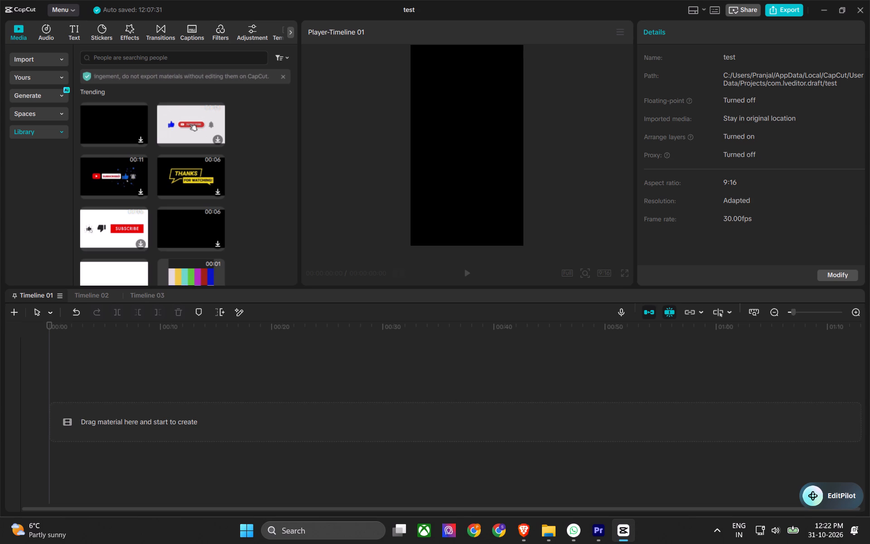
{"action": "left_click", "coordinate": [285, 78]}
{"action": "left_click", "coordinate": [282, 78]}
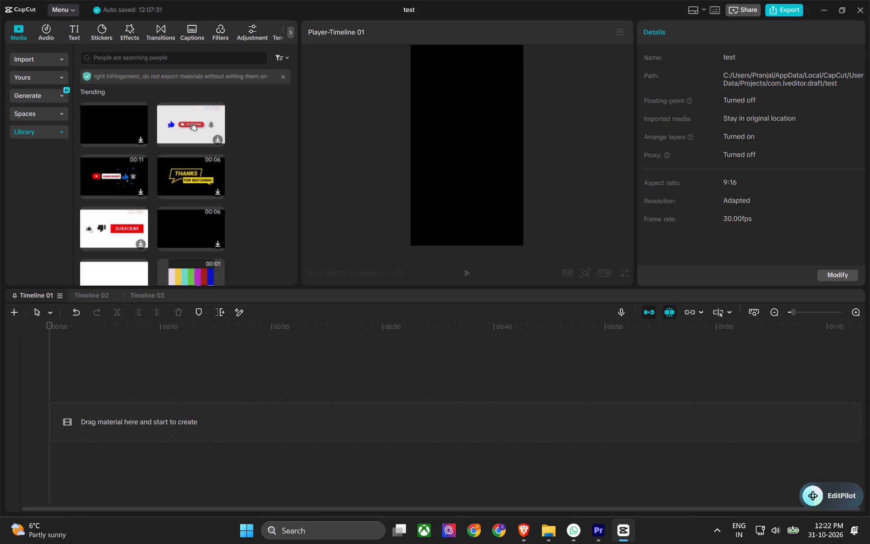
{"action": "scroll", "coordinate": [265, 146], "scroll_direction": "down", "scroll_amount": 9}
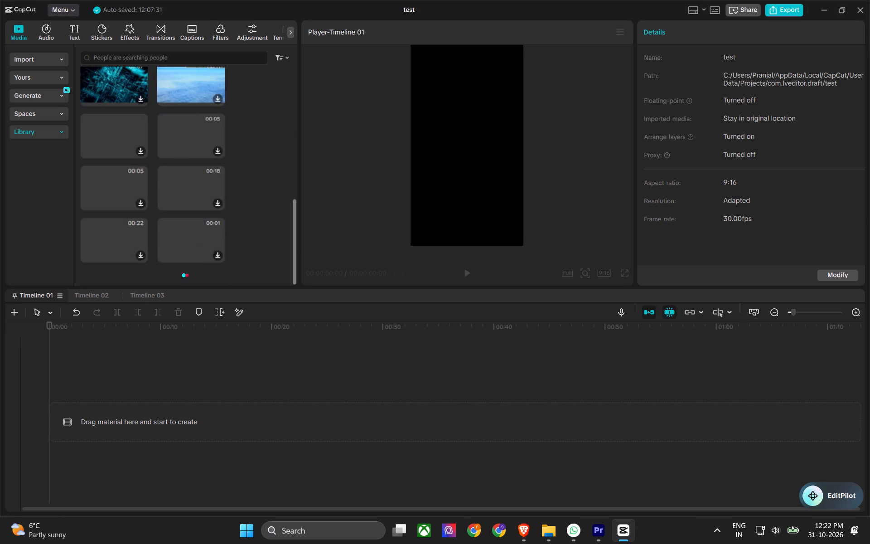
{"action": "scroll", "coordinate": [263, 151], "scroll_direction": "down", "scroll_amount": 5}
{"action": "scroll", "coordinate": [263, 151], "scroll_direction": "up", "scroll_amount": 6}
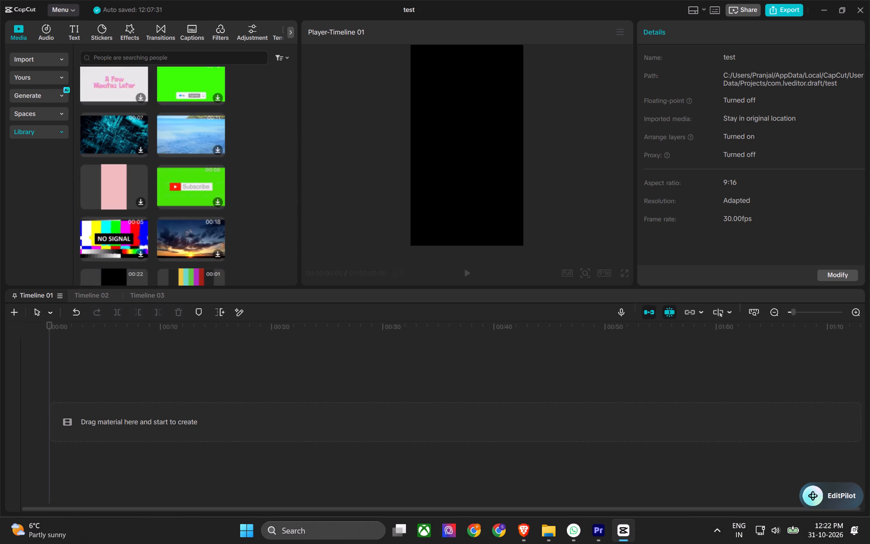
{"action": "scroll", "coordinate": [263, 151], "scroll_direction": "up", "scroll_amount": 1}
{"action": "scroll", "coordinate": [260, 155], "scroll_direction": "down", "scroll_amount": 1}
{"action": "left_click_drag", "start_coordinate": [293, 136], "coordinate": [291, 187]}
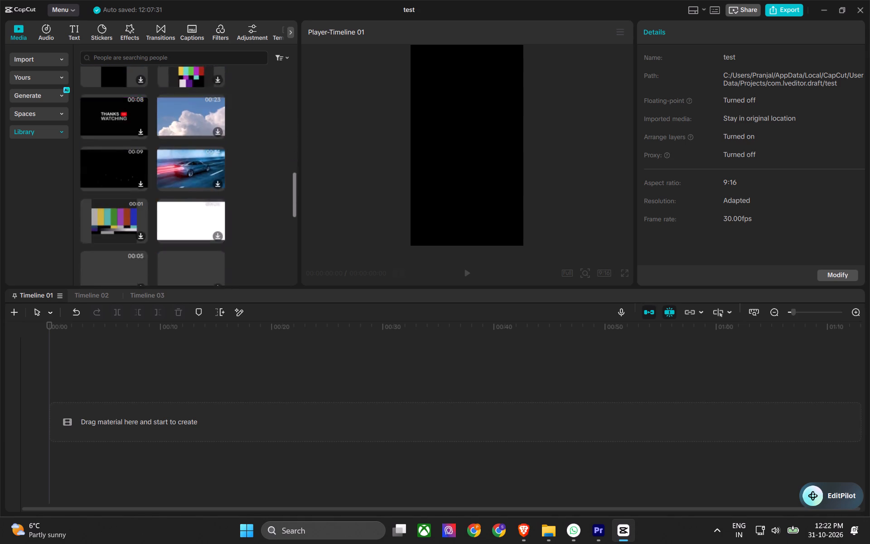
{"action": "left_click_drag", "start_coordinate": [291, 187], "coordinate": [303, 79]}
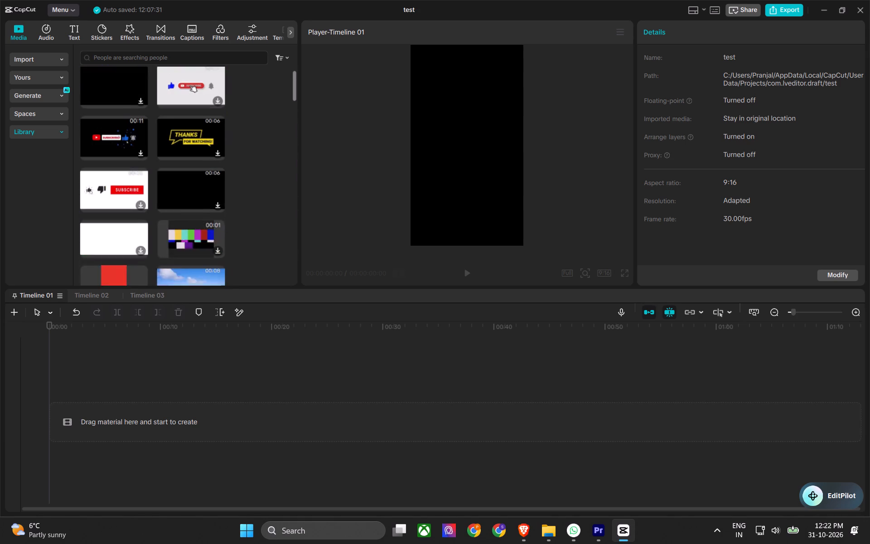
{"action": "left_click_drag", "start_coordinate": [303, 79], "coordinate": [303, 70]}
{"action": "left_click_drag", "start_coordinate": [294, 80], "coordinate": [300, 48]}
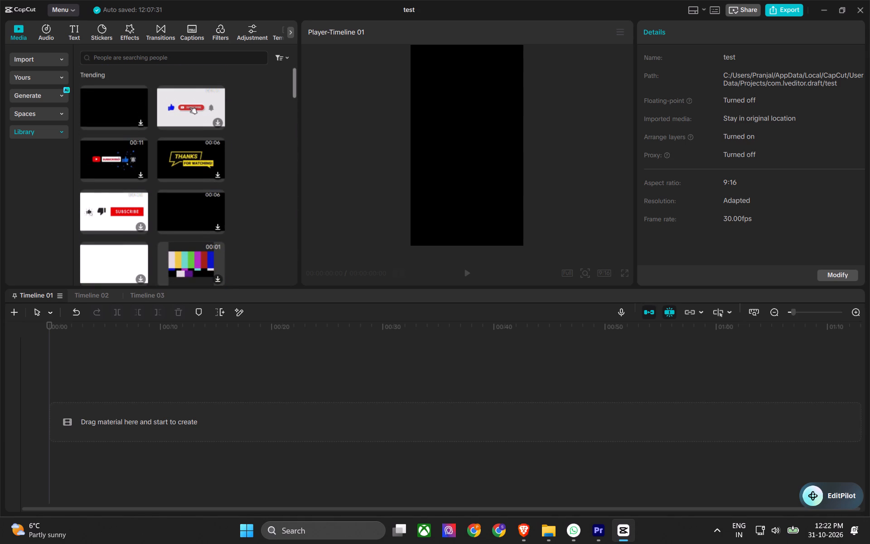
{"action": "left_click_drag", "start_coordinate": [300, 48], "coordinate": [317, 15]}
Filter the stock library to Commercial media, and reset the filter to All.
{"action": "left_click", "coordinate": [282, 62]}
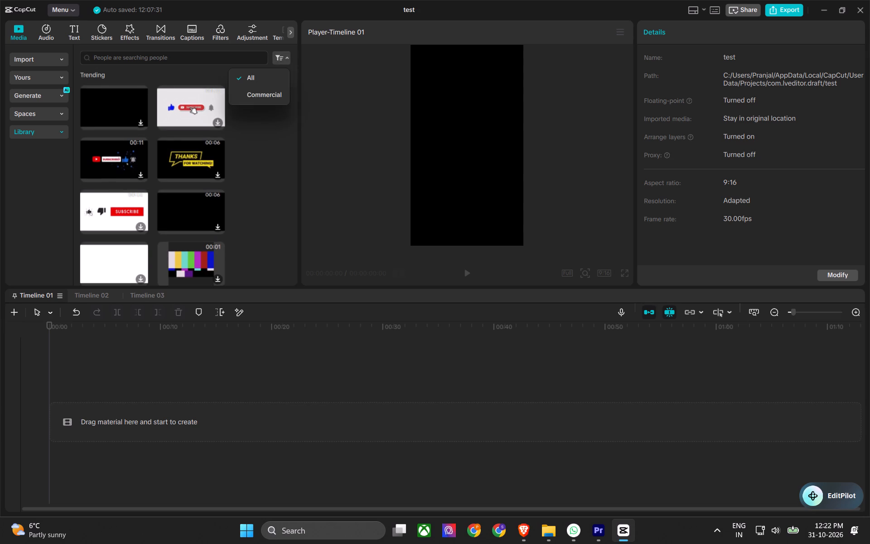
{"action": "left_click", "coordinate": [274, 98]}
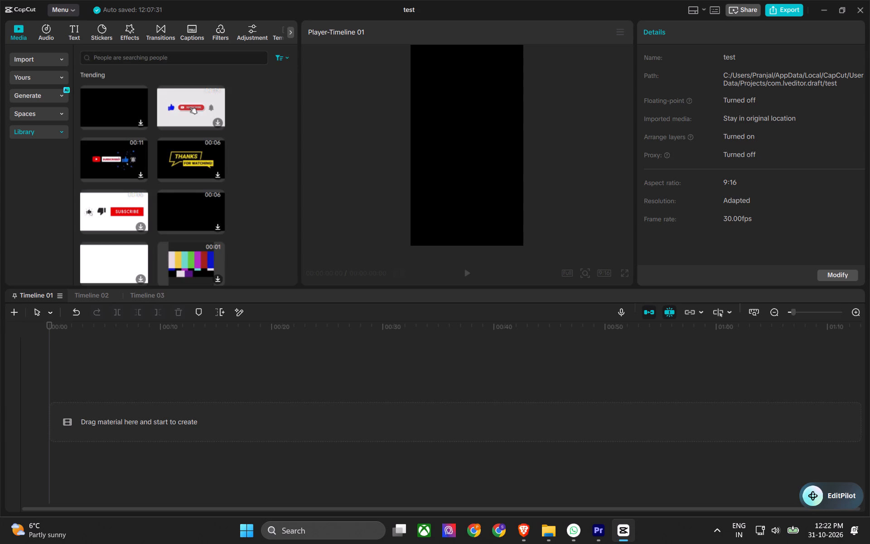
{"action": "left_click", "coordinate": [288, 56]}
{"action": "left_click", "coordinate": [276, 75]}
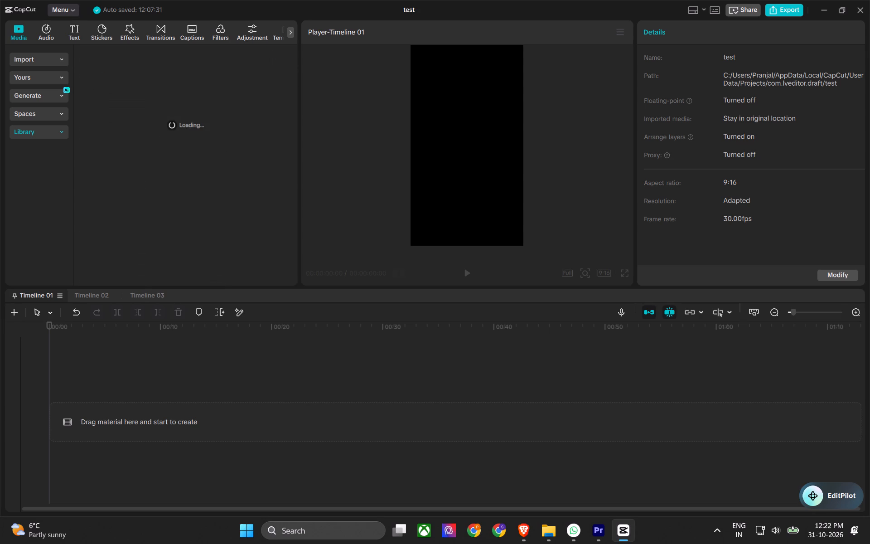
Examine the music, text, sticker, video effect and transition collections in turn, ending with the trending transitions.
{"action": "left_click", "coordinate": [51, 34]}
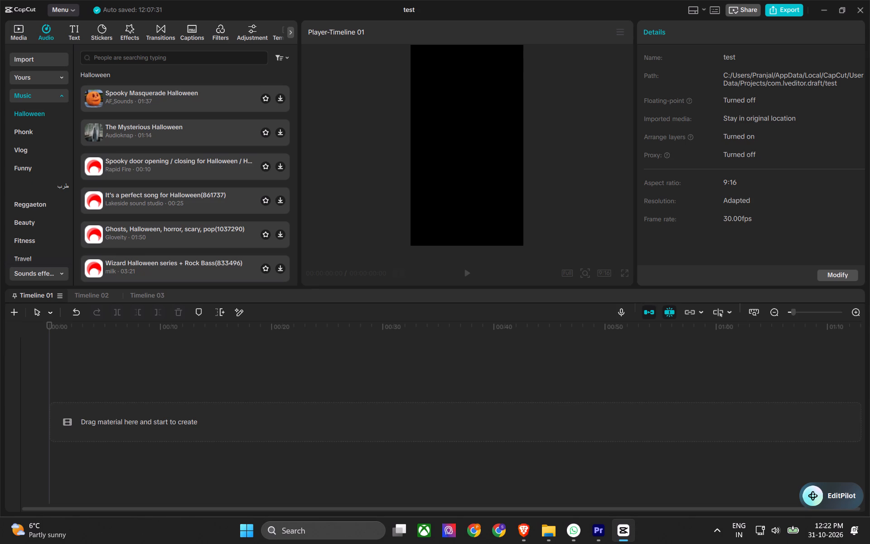
{"action": "left_click", "coordinate": [73, 35]}
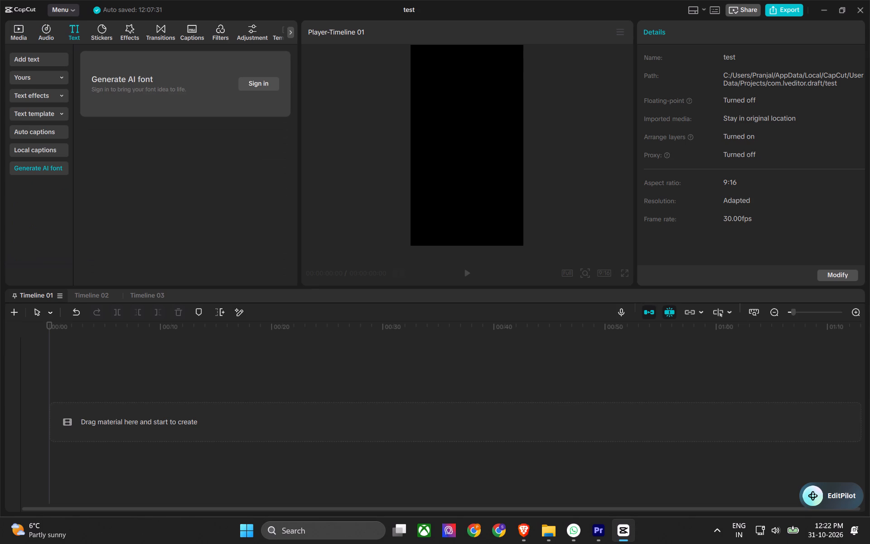
{"action": "left_click", "coordinate": [106, 33]}
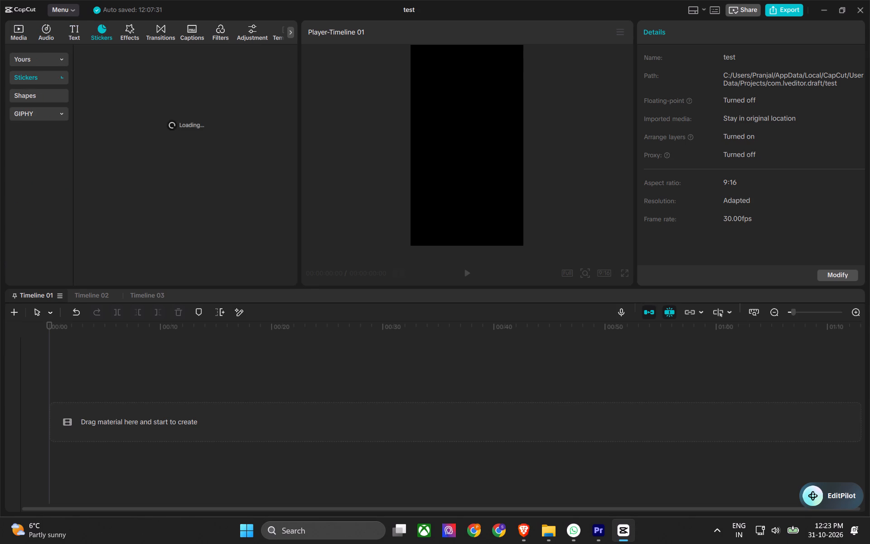
{"action": "left_click", "coordinate": [131, 26]}
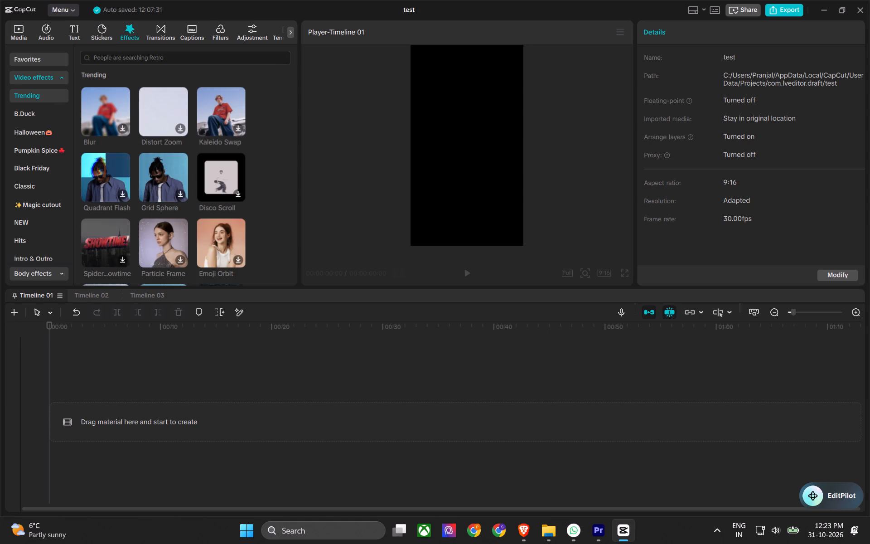
{"action": "left_click", "coordinate": [168, 35]}
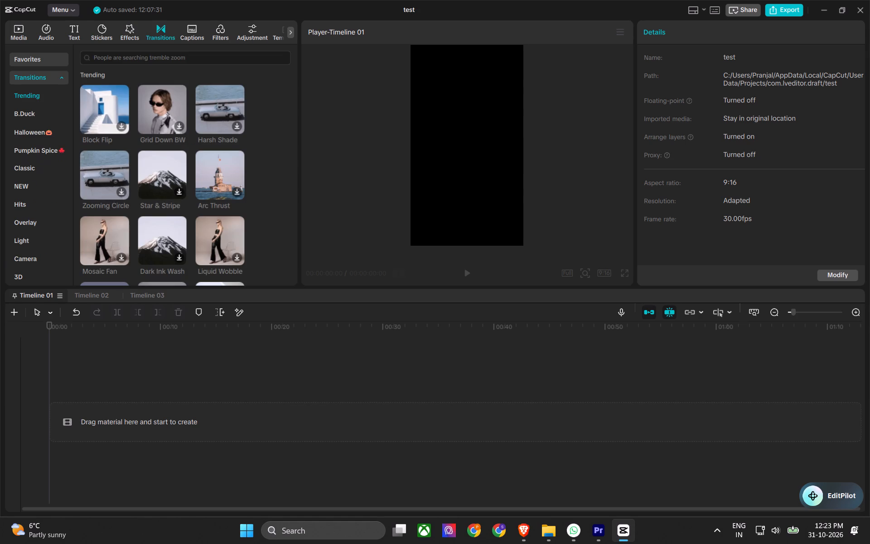
{"action": "scroll", "coordinate": [132, 45], "scroll_direction": "up", "scroll_amount": 3}
Import the two "Firefly give it a slow zoom pan effect as a drone shot 594898" videos from the footage folder into the project media.
{"action": "left_click", "coordinate": [25, 32]}
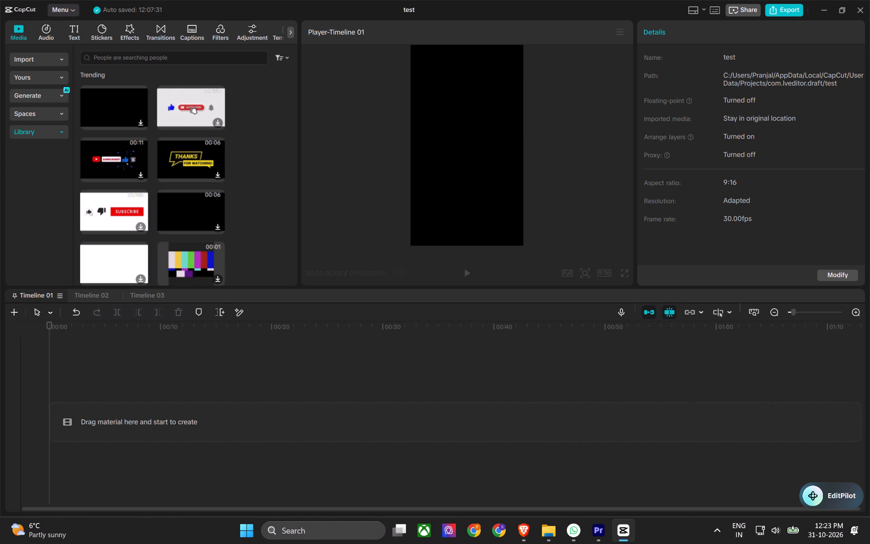
{"action": "left_click", "coordinate": [31, 64]}
{"action": "left_click", "coordinate": [177, 173]}
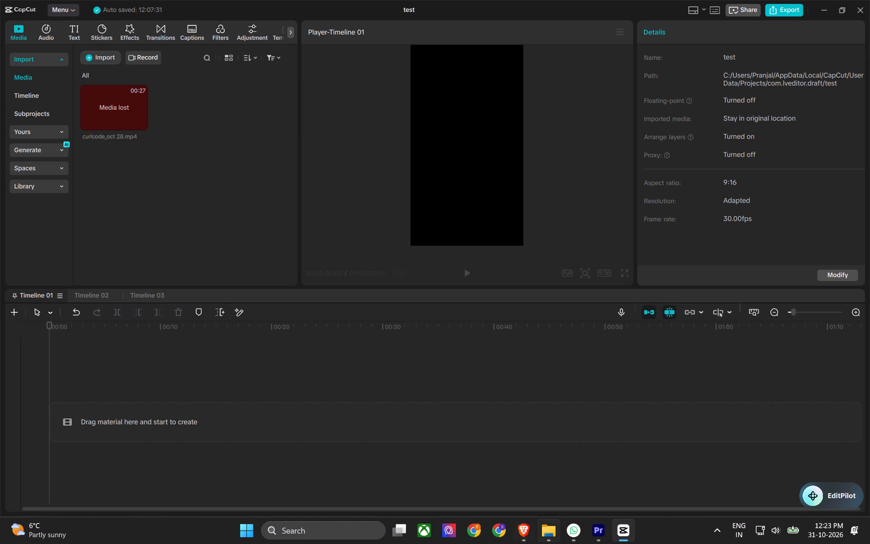
{"action": "left_click", "coordinate": [556, 532]}
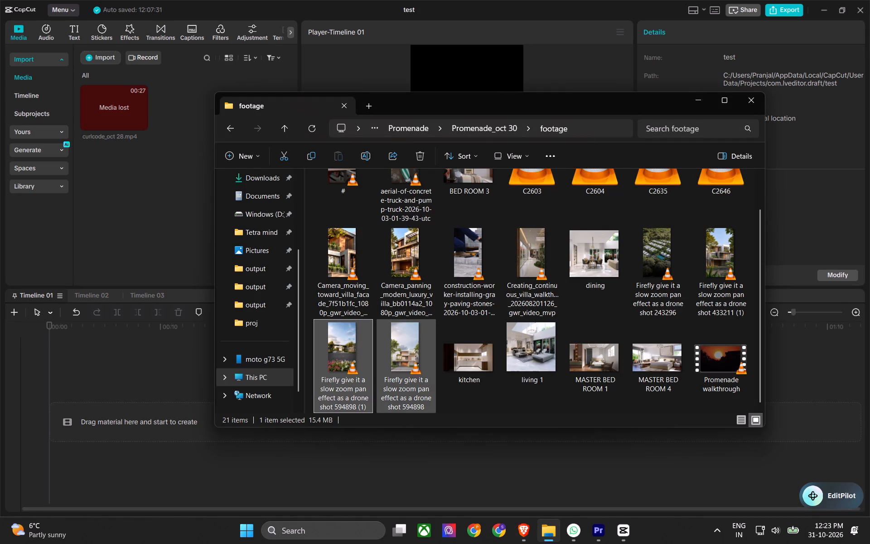
{"action": "left_click_drag", "start_coordinate": [345, 358], "coordinate": [174, 212]}
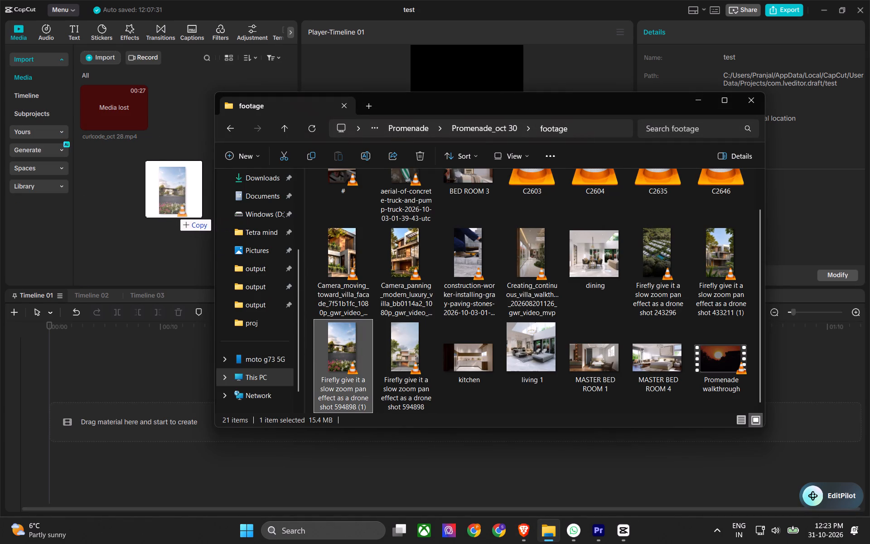
{"action": "left_click_drag", "start_coordinate": [174, 212], "coordinate": [169, 210]}
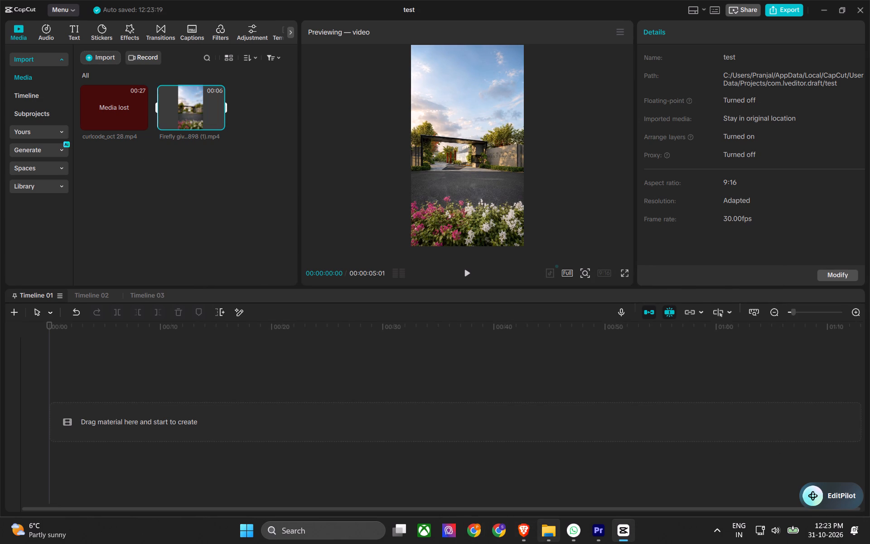
{"action": "left_click", "coordinate": [543, 530]}
{"action": "left_click_drag", "start_coordinate": [403, 346], "coordinate": [187, 228]}
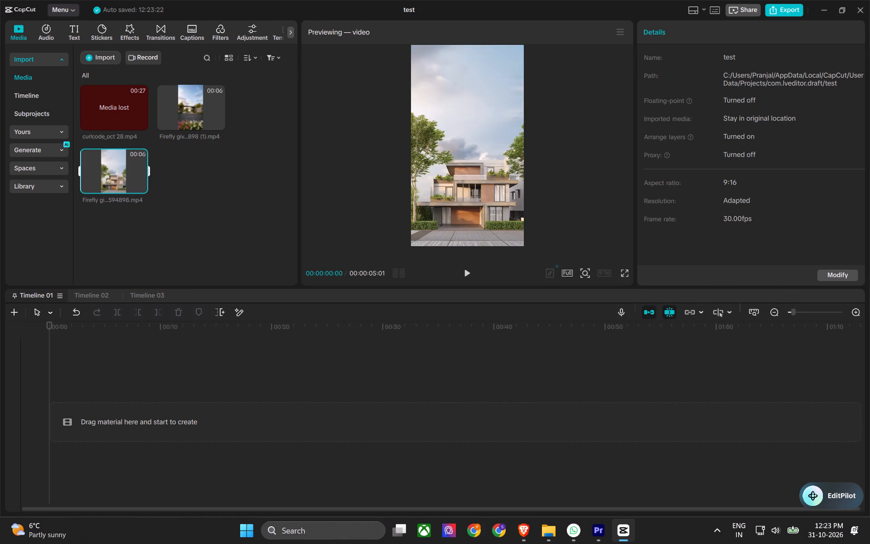
Select all three items in the project media and place them together on the empty timeline.
{"action": "left_click_drag", "start_coordinate": [203, 173], "coordinate": [72, 85]}
{"action": "left_click_drag", "start_coordinate": [126, 181], "coordinate": [103, 413]}
Delete the lost curlcode_oct 28.mp4 clip from the timeline.
{"action": "left_click", "coordinate": [180, 472]}
{"action": "left_click", "coordinate": [183, 437]}
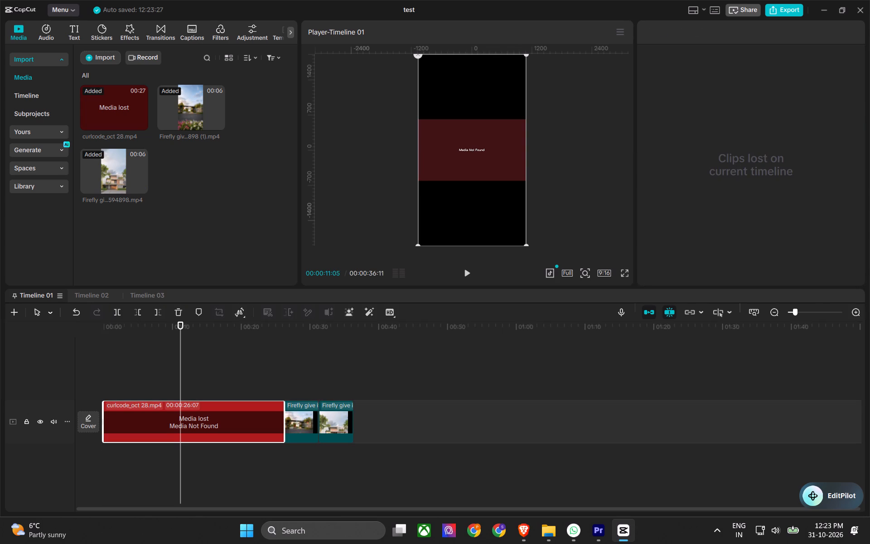
{"action": "left_click", "coordinate": [182, 311]}
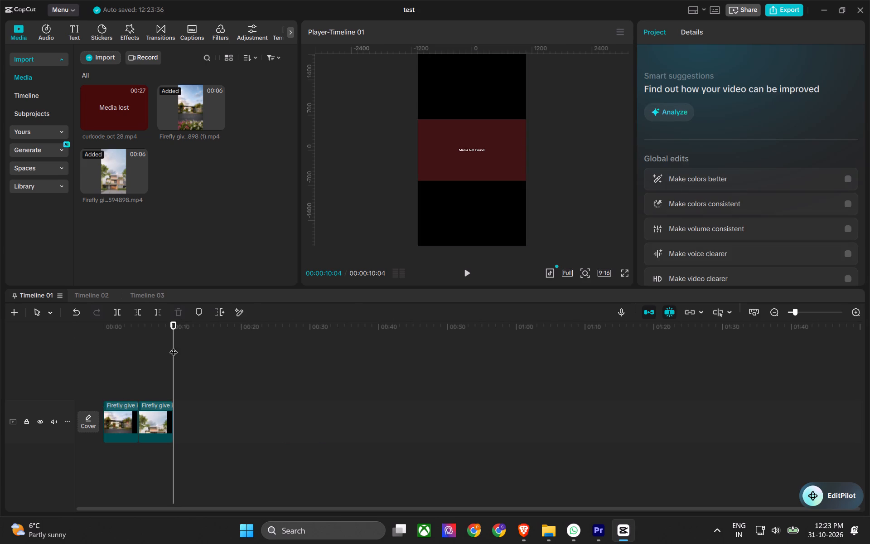
Scrub back through the two clips to the start, stop at 00:00:02:18 and enlarge the timeline so the clips fill it.
{"action": "left_click_drag", "start_coordinate": [170, 322], "coordinate": [134, 344]}
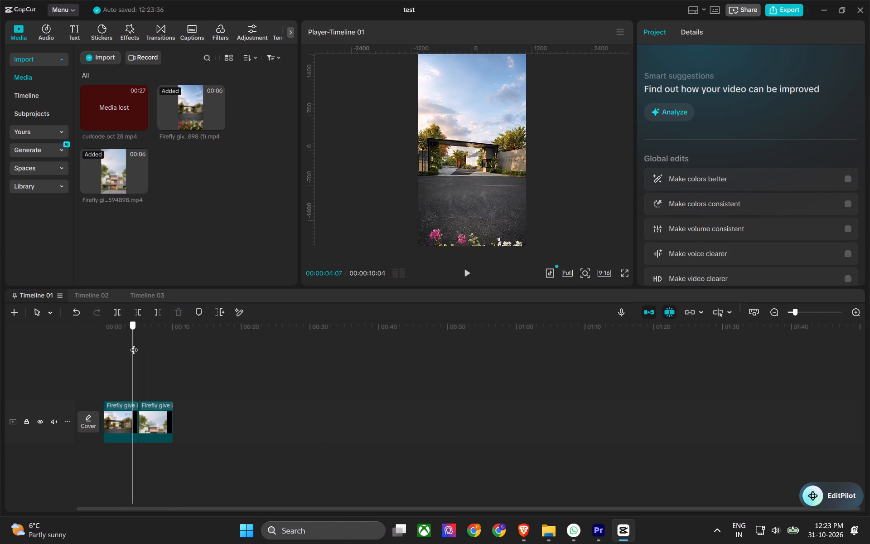
{"action": "left_click_drag", "start_coordinate": [134, 344], "coordinate": [102, 347]}
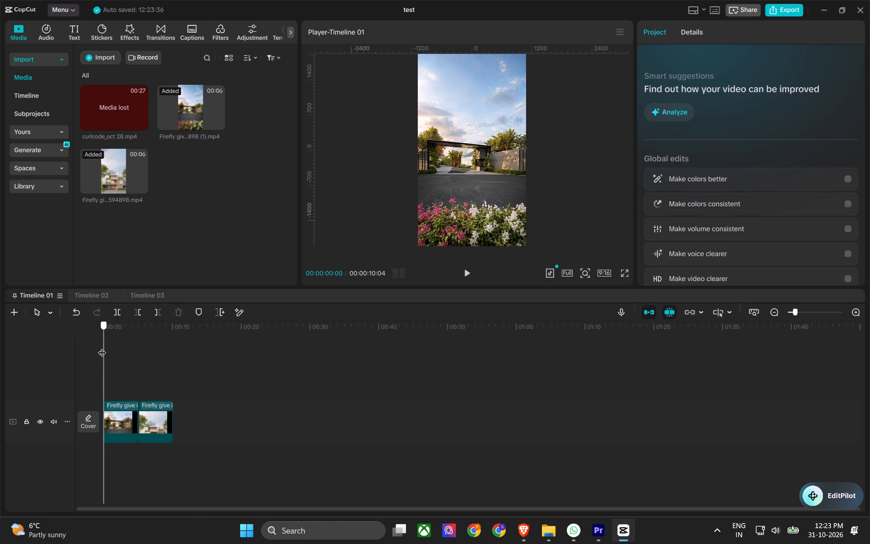
{"action": "left_click_drag", "start_coordinate": [102, 347], "coordinate": [121, 345]}
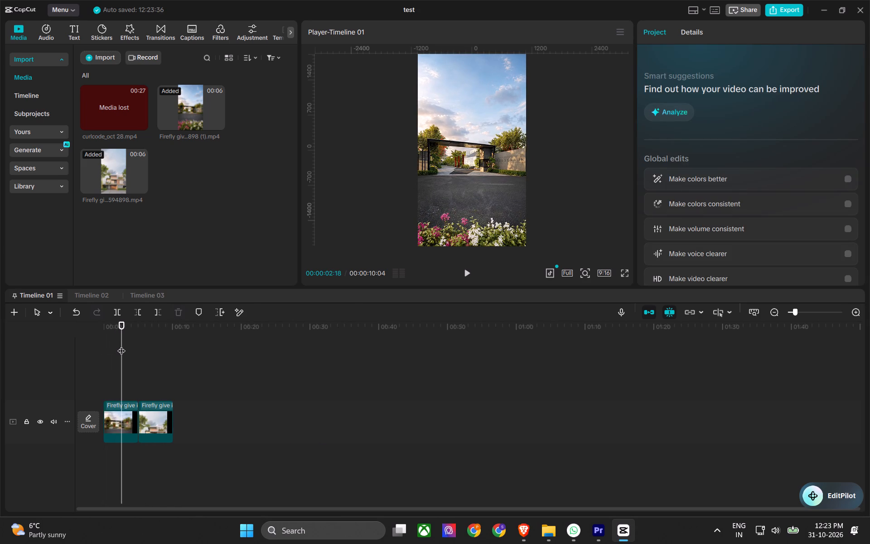
{"action": "key", "text": "1"}
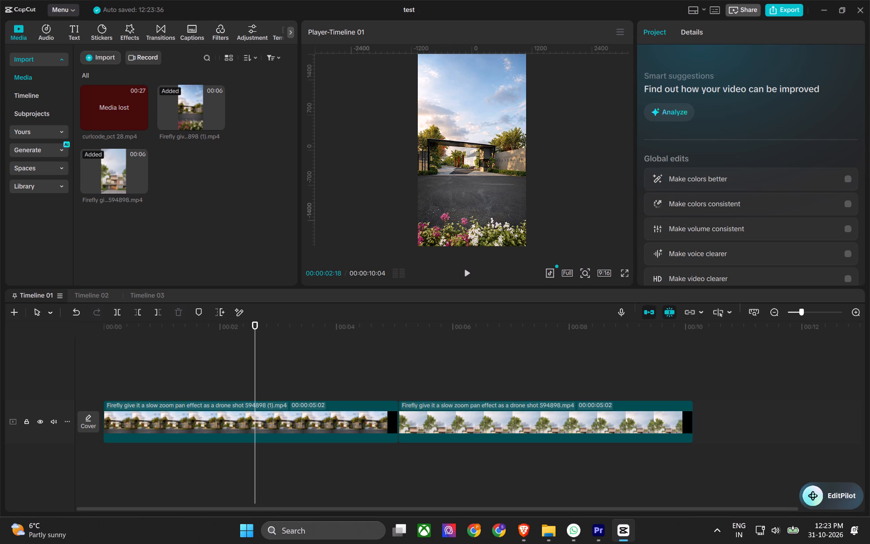
Look at the EditPilot assistant and close it, and check the project's Details before returning to its Project suggestions.
{"action": "left_click", "coordinate": [814, 494]}
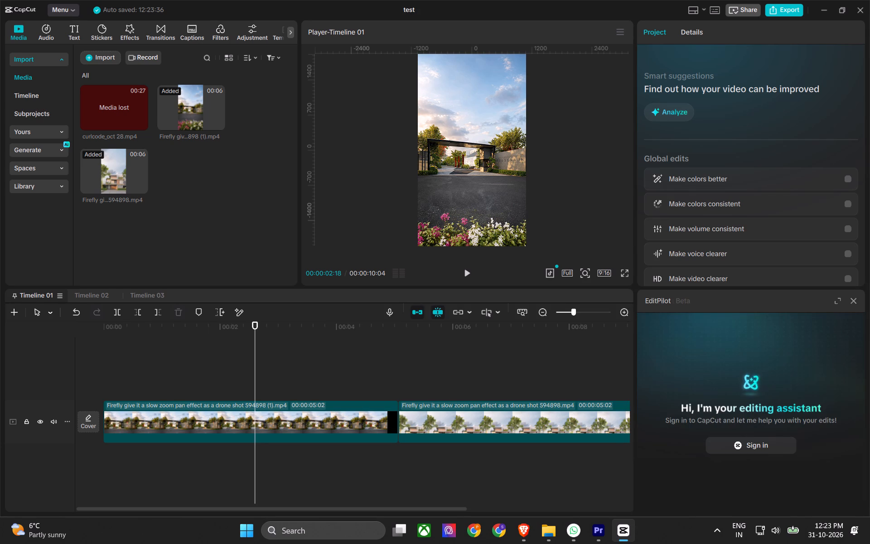
{"action": "left_click", "coordinate": [855, 303]}
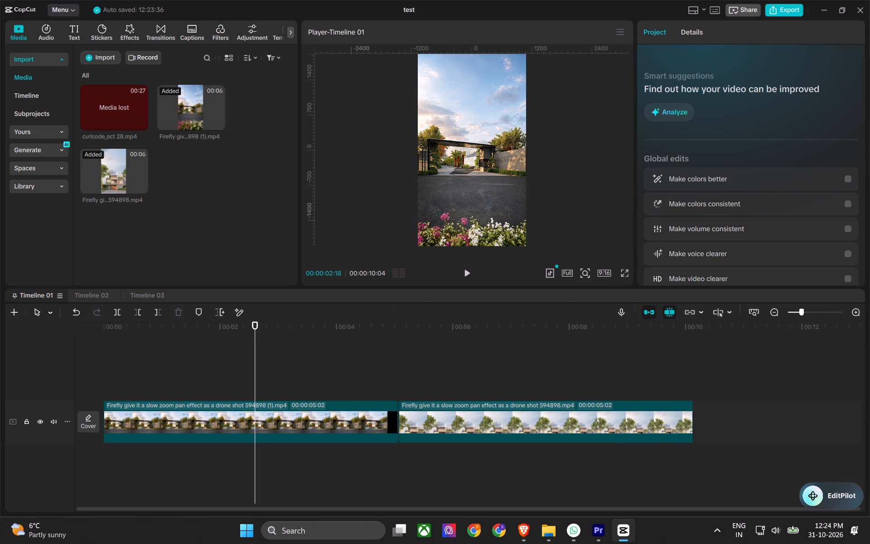
{"action": "left_click", "coordinate": [694, 40]}
{"action": "left_click", "coordinate": [644, 29]}
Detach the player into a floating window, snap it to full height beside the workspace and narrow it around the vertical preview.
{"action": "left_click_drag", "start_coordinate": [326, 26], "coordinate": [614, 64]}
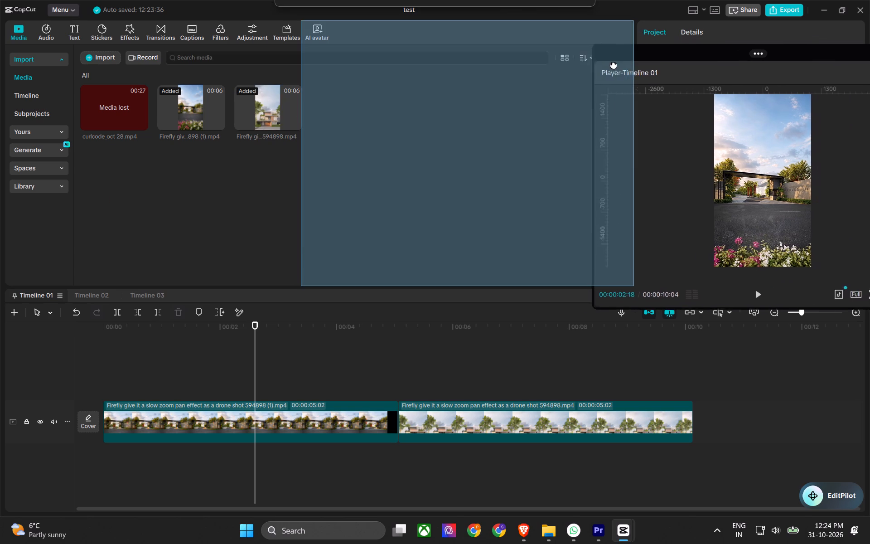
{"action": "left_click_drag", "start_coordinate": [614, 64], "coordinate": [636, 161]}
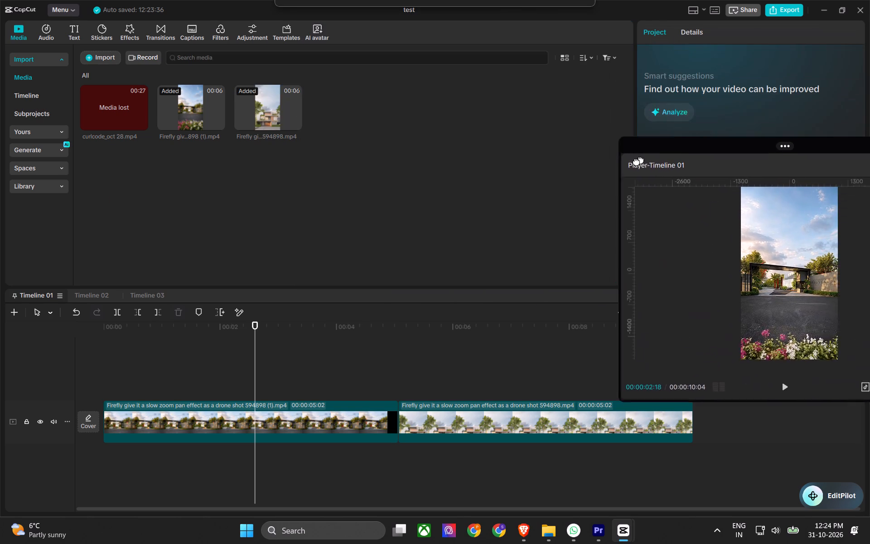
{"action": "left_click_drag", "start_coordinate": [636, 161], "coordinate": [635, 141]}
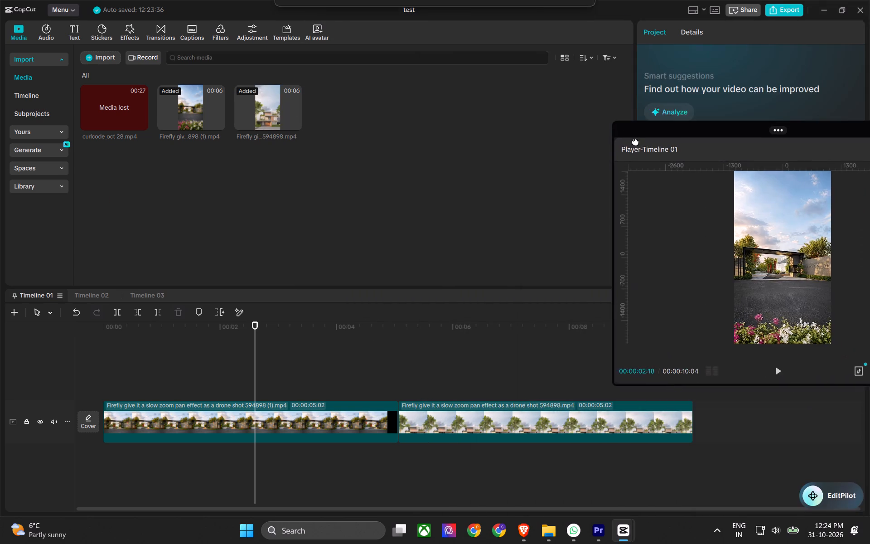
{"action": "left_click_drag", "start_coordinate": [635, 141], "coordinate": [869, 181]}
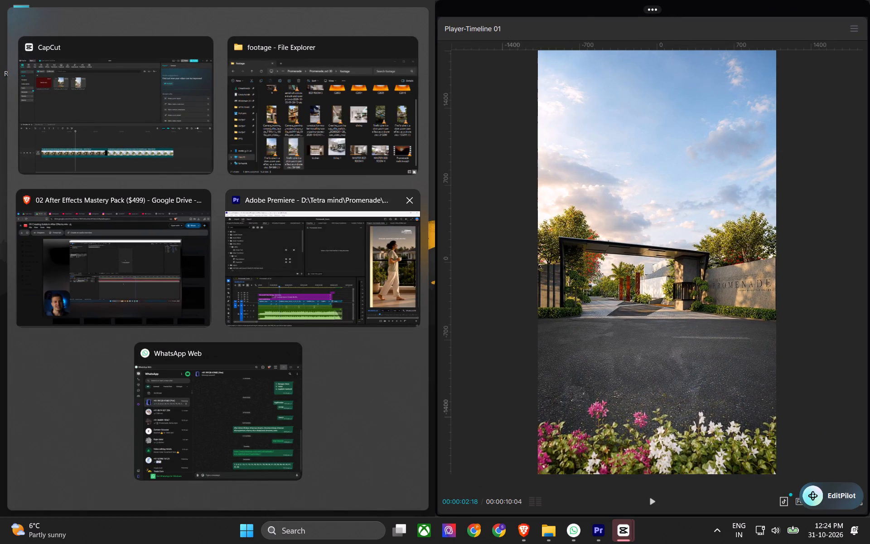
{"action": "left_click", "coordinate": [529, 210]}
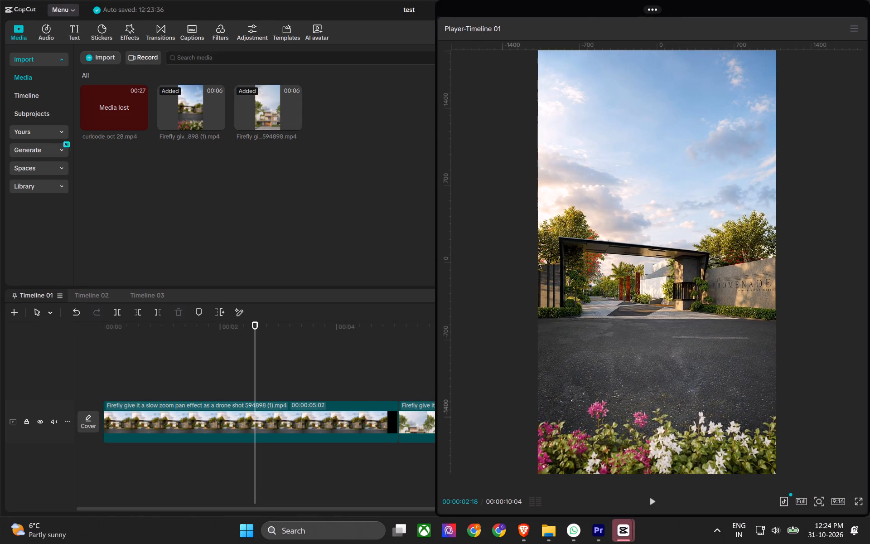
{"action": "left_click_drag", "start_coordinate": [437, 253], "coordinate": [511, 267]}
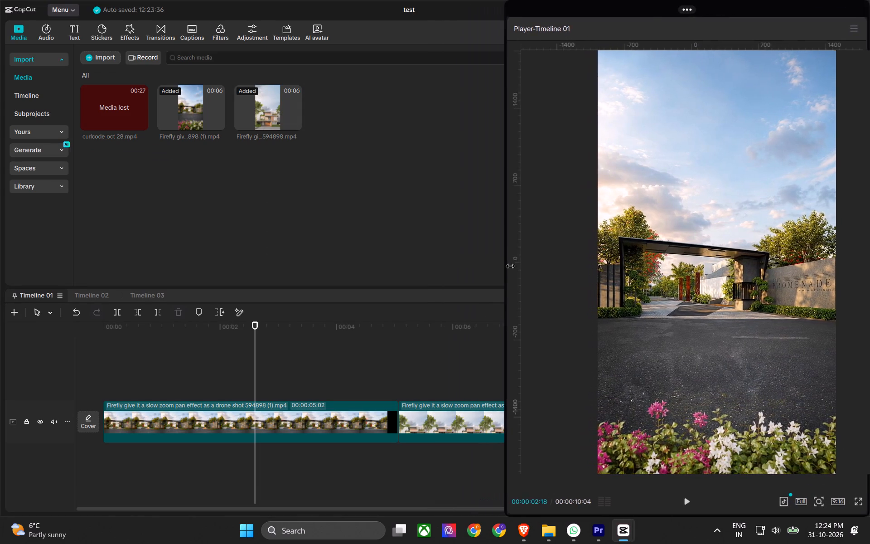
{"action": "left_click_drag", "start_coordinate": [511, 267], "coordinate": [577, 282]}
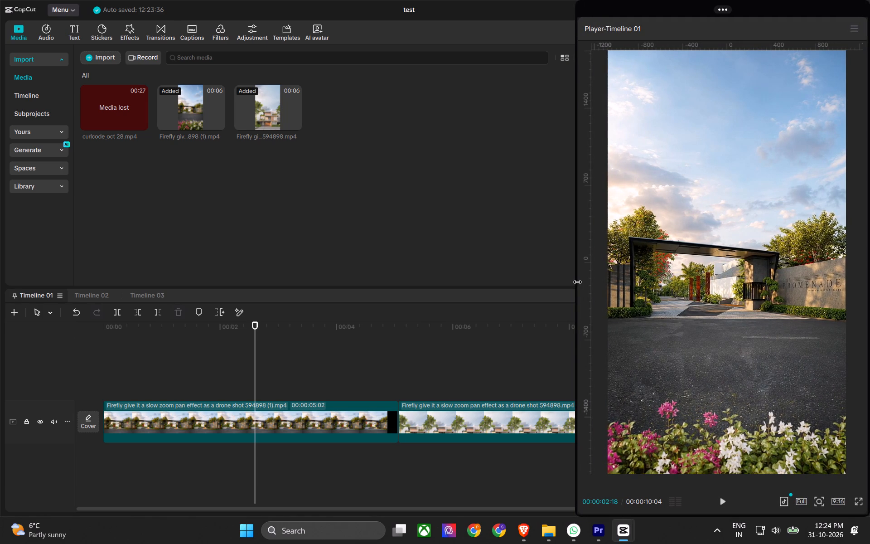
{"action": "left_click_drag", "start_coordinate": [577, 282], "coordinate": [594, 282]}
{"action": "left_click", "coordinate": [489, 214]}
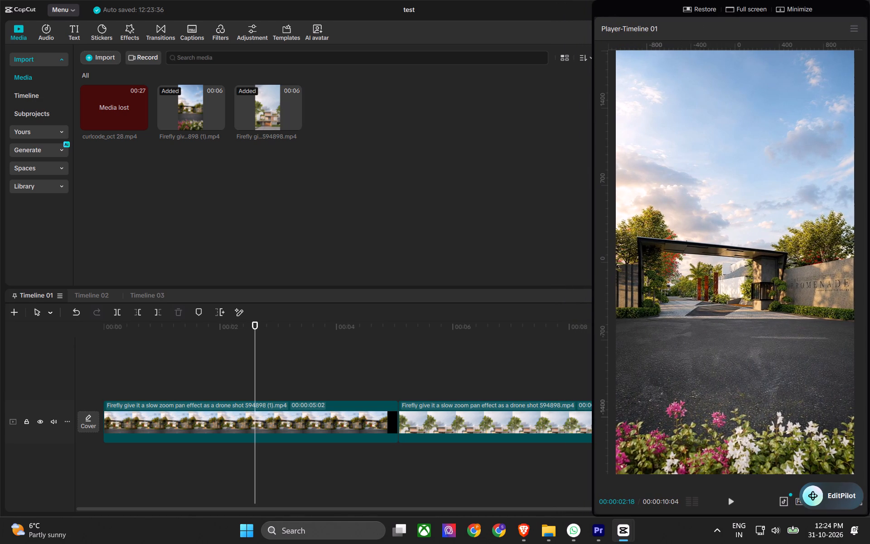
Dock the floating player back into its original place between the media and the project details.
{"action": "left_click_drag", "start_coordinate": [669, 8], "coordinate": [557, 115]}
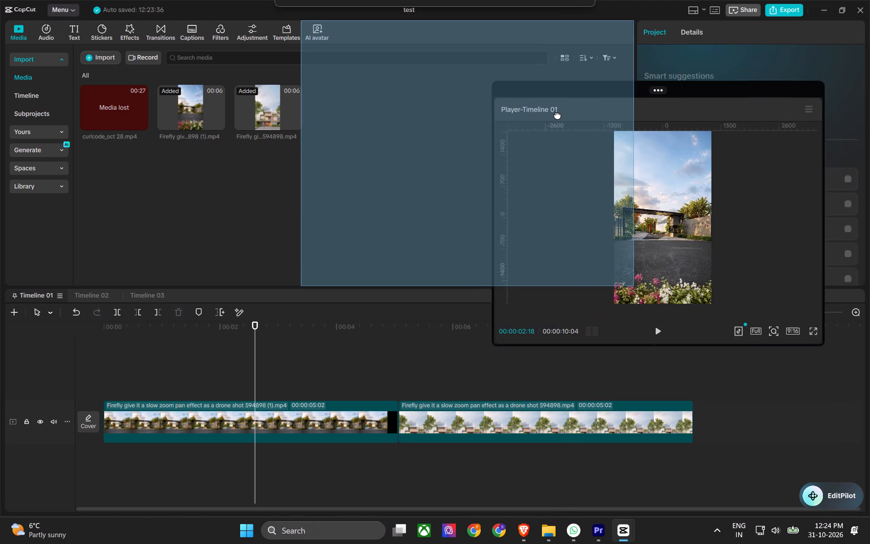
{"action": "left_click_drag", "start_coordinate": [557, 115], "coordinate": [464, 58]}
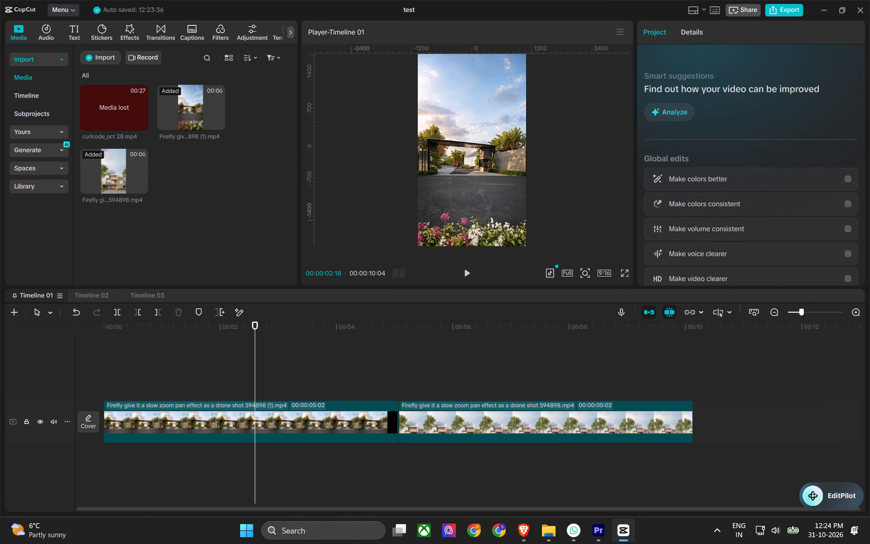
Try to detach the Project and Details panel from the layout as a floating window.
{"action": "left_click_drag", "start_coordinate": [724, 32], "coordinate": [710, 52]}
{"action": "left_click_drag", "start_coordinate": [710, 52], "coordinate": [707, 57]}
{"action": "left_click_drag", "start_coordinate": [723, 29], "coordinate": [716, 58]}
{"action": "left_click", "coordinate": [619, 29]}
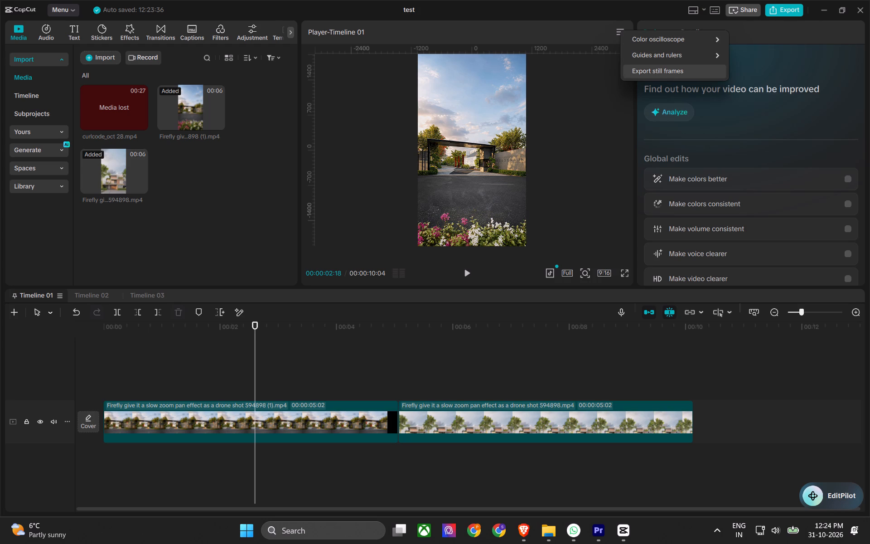
Close the Player's options and look at the social media preview choices without changing the None setting.
{"action": "left_click", "coordinate": [606, 126]}
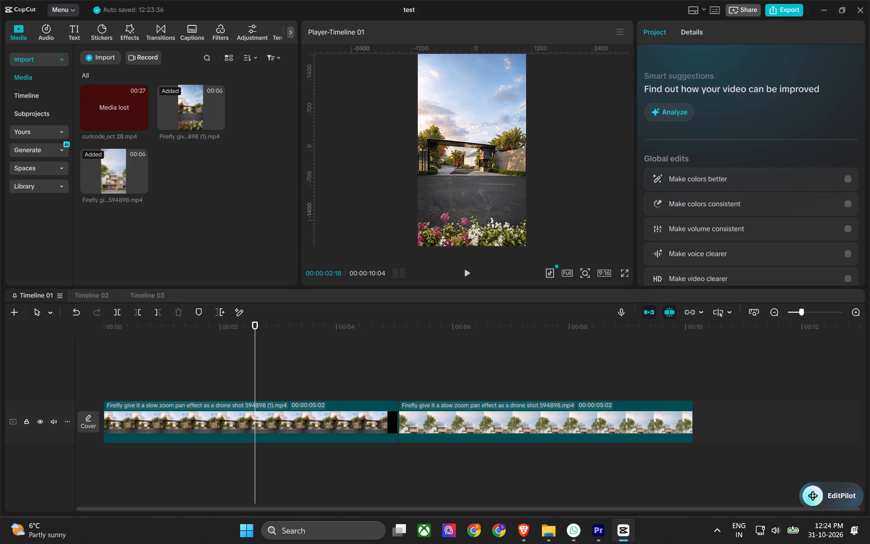
{"action": "left_click", "coordinate": [545, 273]}
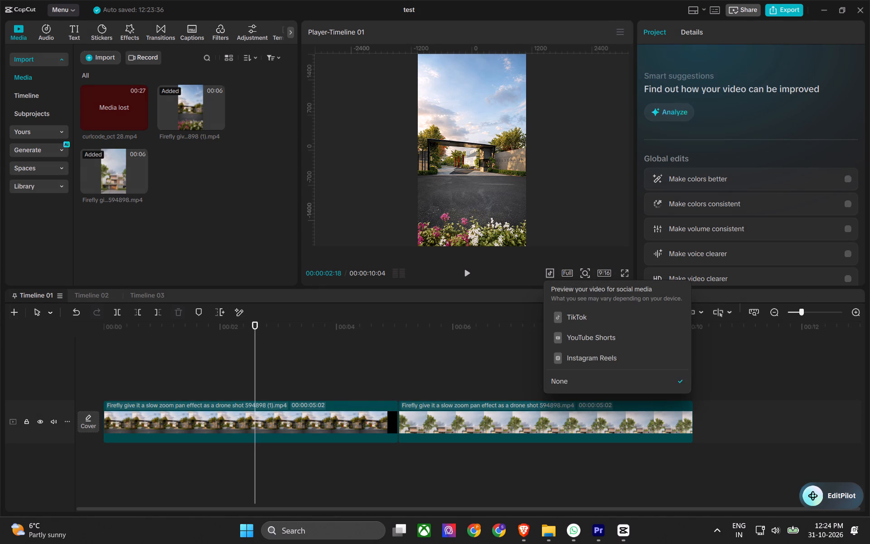
{"action": "left_click", "coordinate": [558, 204]}
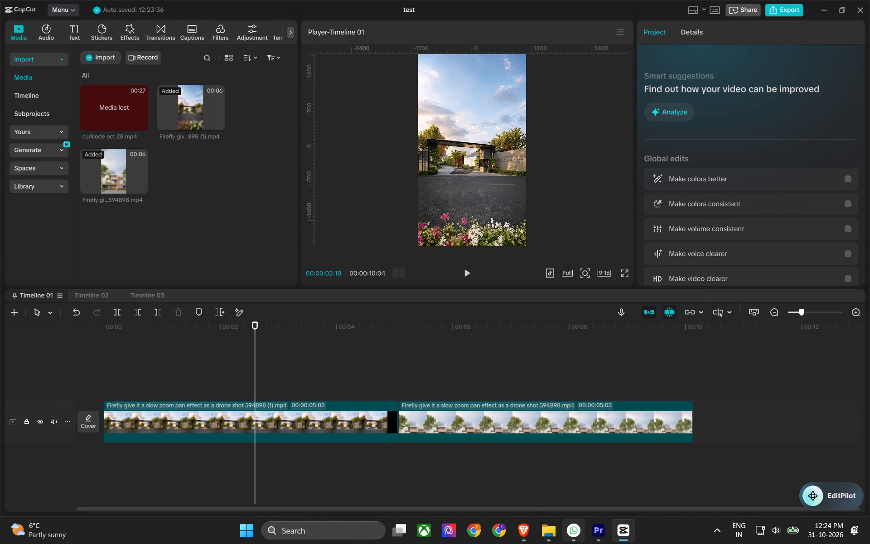
Switch to Brave, search Google for khussa shoes in a new tab and browse the image results.
{"action": "left_click", "coordinate": [526, 527]}
{"action": "left_click", "coordinate": [742, 5]}
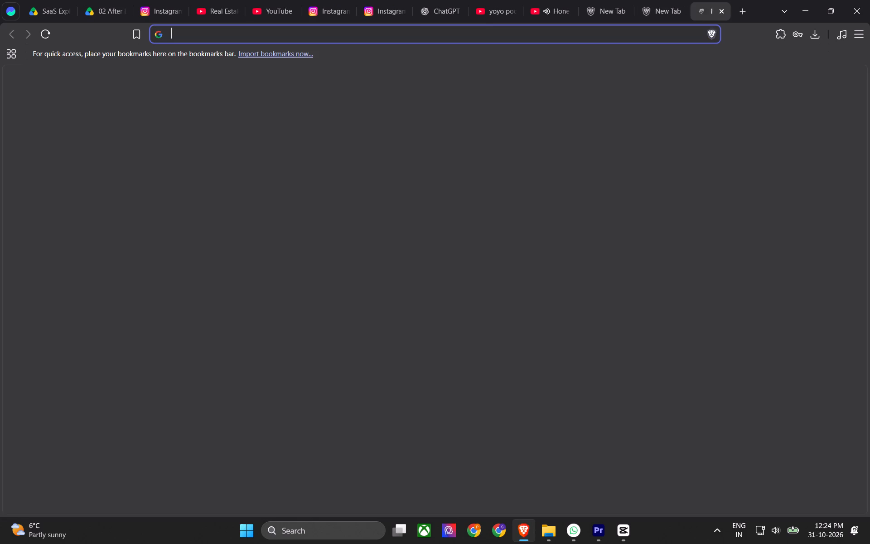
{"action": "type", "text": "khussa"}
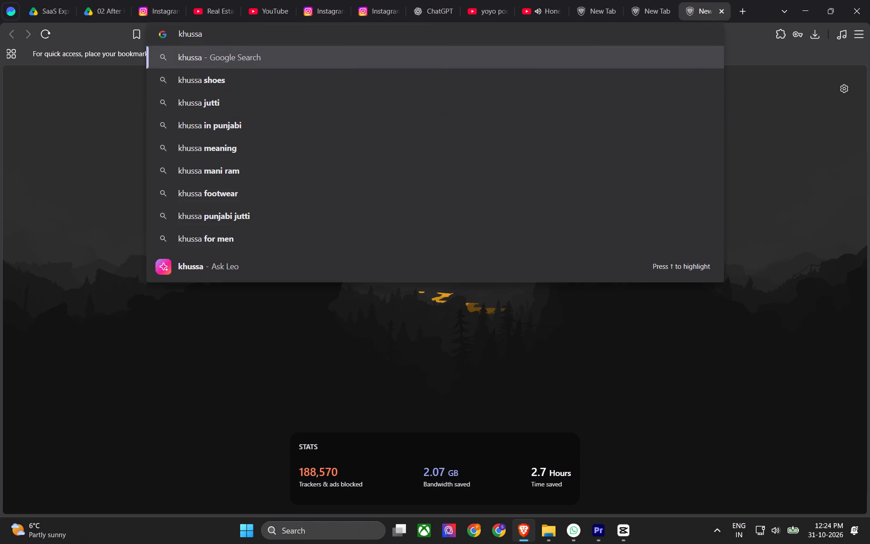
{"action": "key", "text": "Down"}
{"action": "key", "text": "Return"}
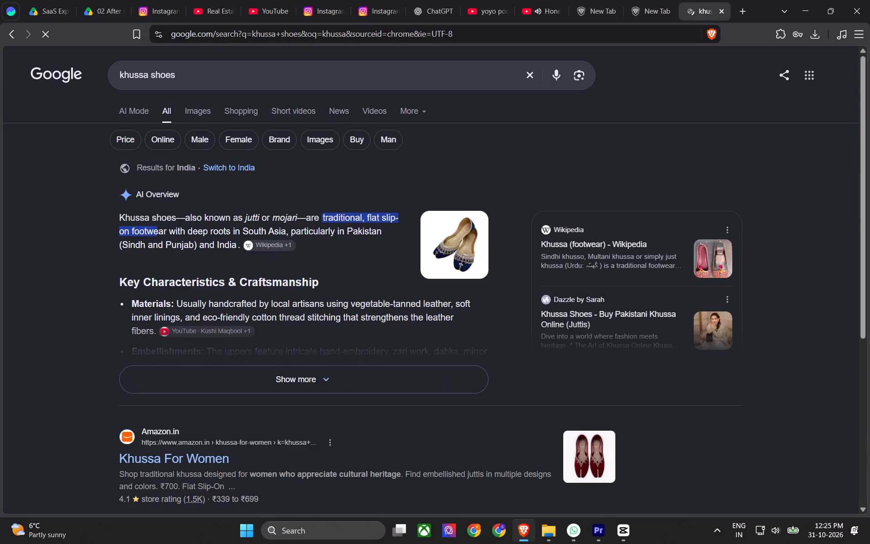
{"action": "left_click", "coordinate": [187, 110]}
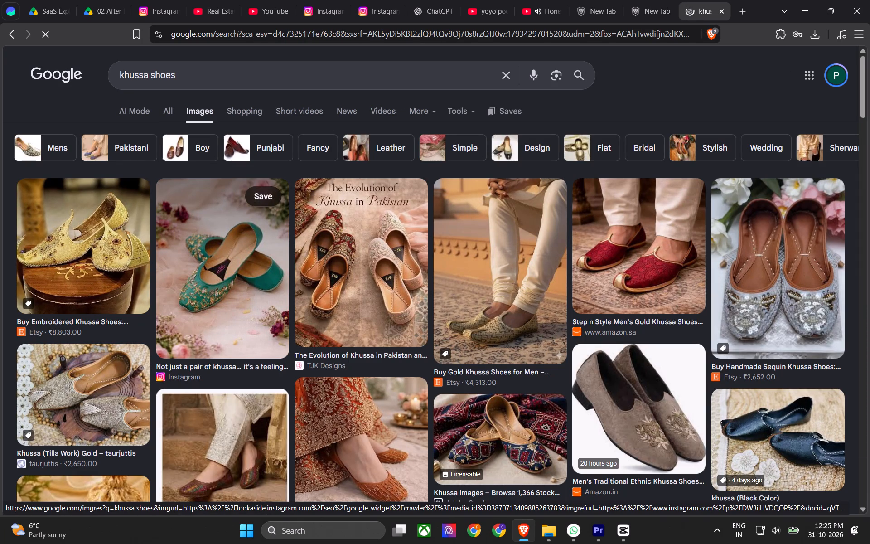
{"action": "scroll", "coordinate": [179, 280], "scroll_direction": "down", "scroll_amount": 4}
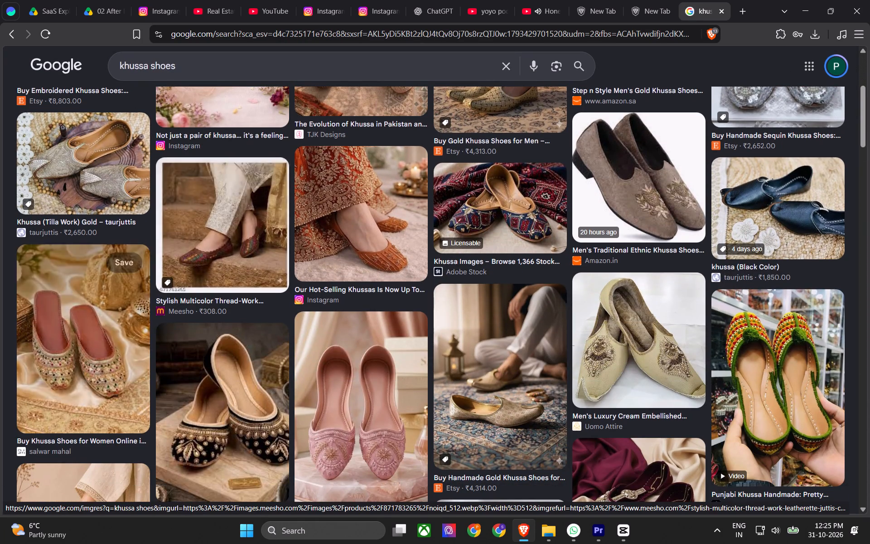
{"action": "scroll", "coordinate": [161, 272], "scroll_direction": "down", "scroll_amount": 6}
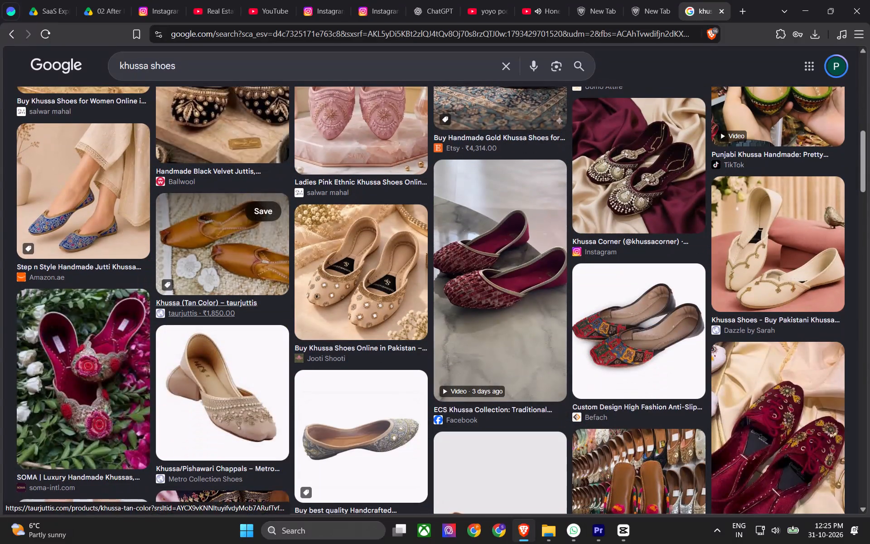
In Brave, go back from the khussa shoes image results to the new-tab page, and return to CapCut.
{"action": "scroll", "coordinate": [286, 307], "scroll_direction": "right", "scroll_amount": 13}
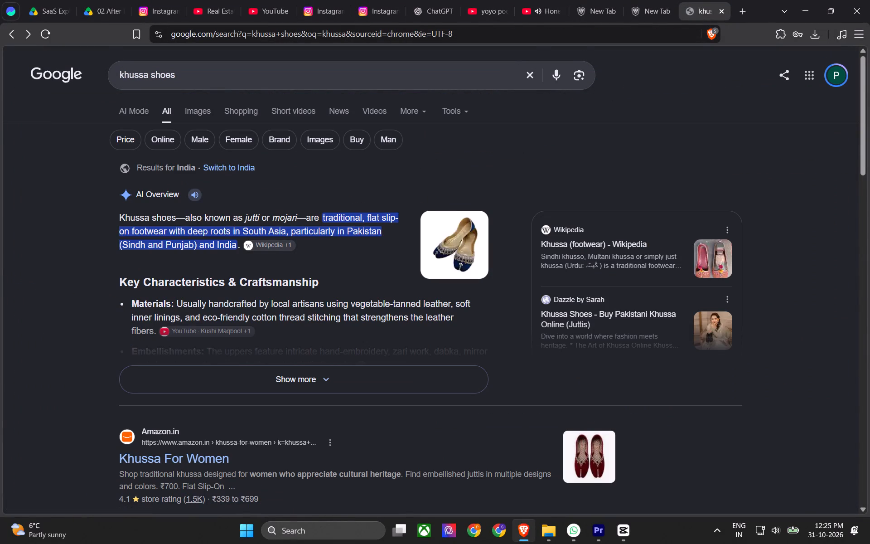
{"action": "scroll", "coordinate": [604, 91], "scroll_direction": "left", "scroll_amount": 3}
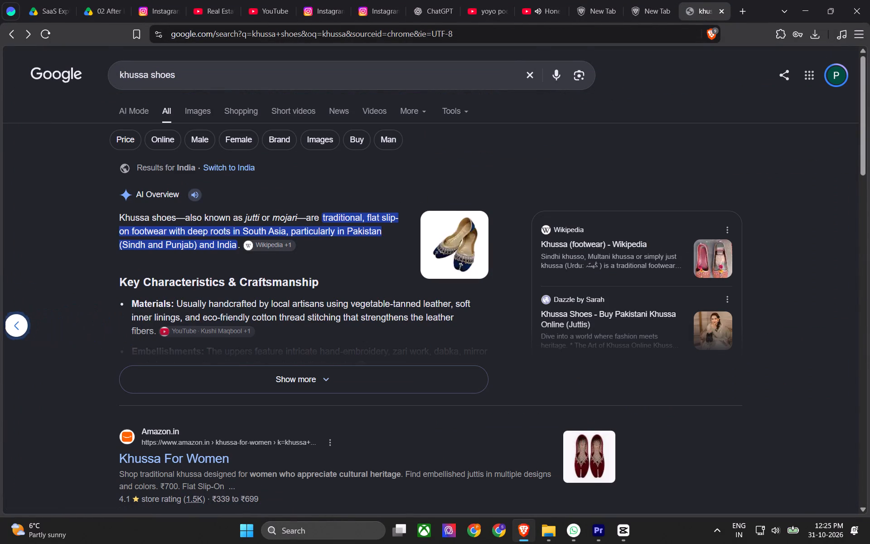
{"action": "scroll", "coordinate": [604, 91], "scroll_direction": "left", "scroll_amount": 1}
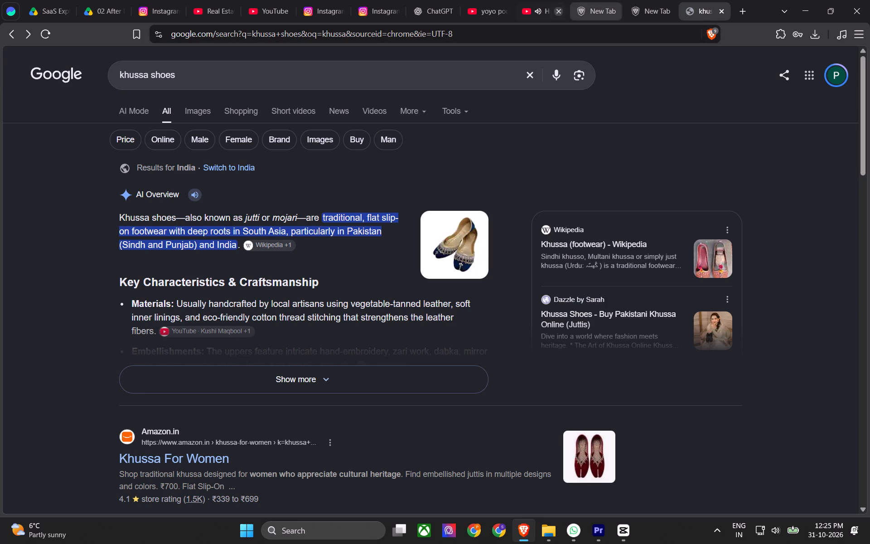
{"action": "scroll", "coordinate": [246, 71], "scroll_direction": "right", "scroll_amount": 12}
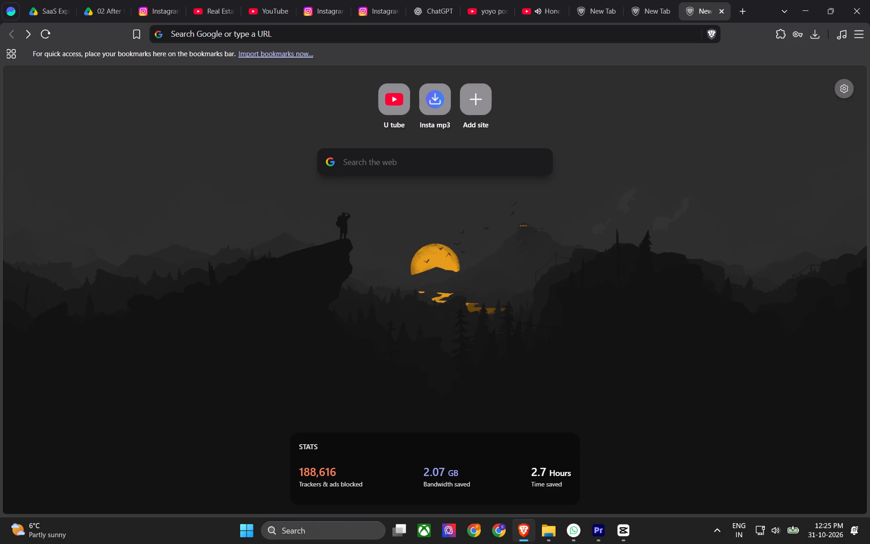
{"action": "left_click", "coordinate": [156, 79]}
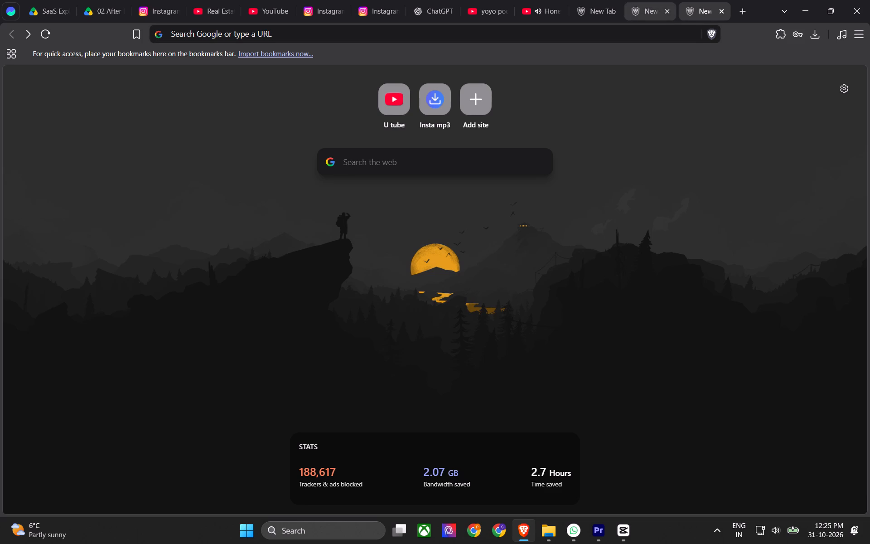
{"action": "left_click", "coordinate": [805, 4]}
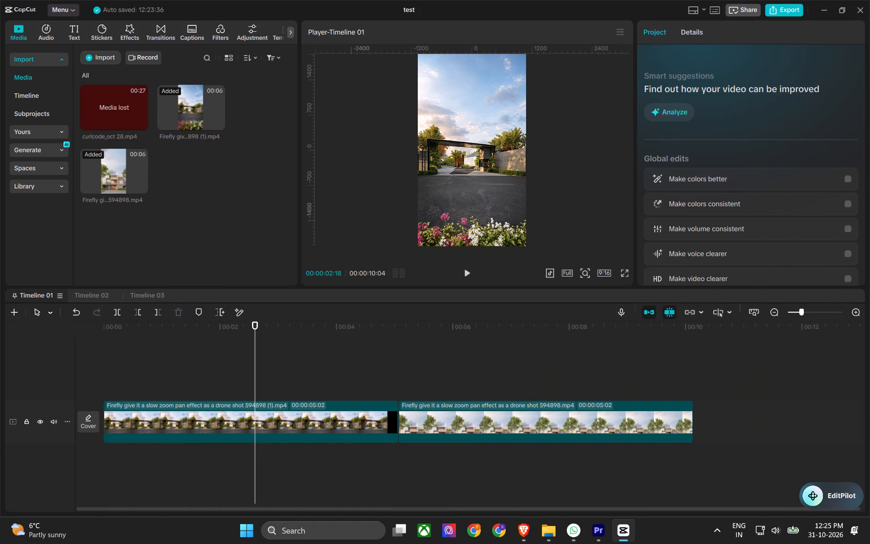
Select the lost curlcode_oct 28.mp4 clip in the imported media.
{"action": "left_click", "coordinate": [132, 120]}
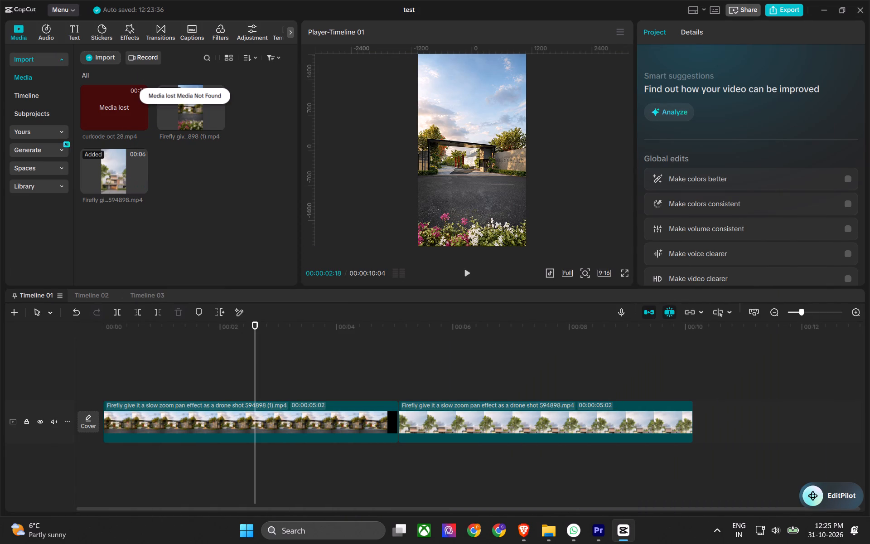
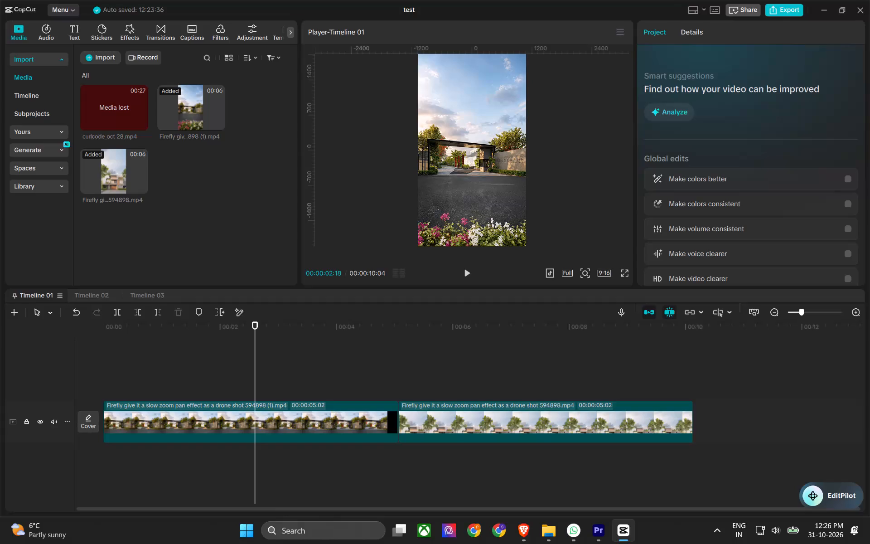
Scrub the playhead through Timeline 01 to preview the first drone-shot clip and the change to the second.
{"action": "left_click_drag", "start_coordinate": [275, 319], "coordinate": [293, 325]}
{"action": "left_click", "coordinate": [294, 327]}
{"action": "left_click_drag", "start_coordinate": [294, 321], "coordinate": [411, 330]}
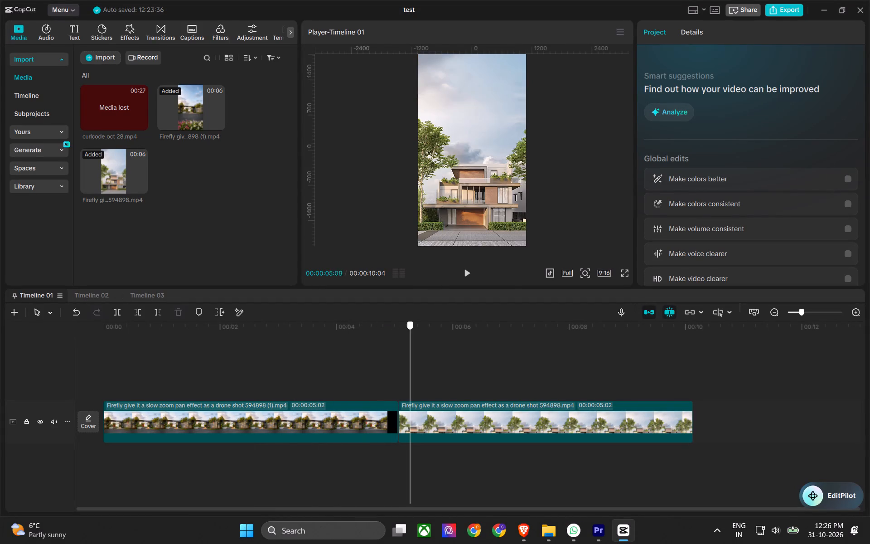
{"action": "left_click_drag", "start_coordinate": [411, 330], "coordinate": [354, 357]}
Switch to Brave and search Google for "tobacolor perfume".
{"action": "left_click", "coordinate": [518, 532]}
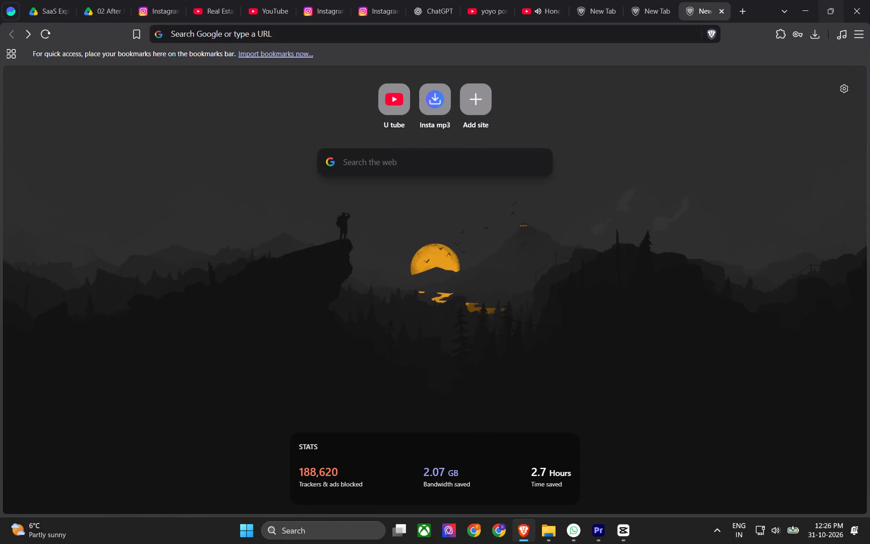
{"action": "left_click", "coordinate": [637, 40]}
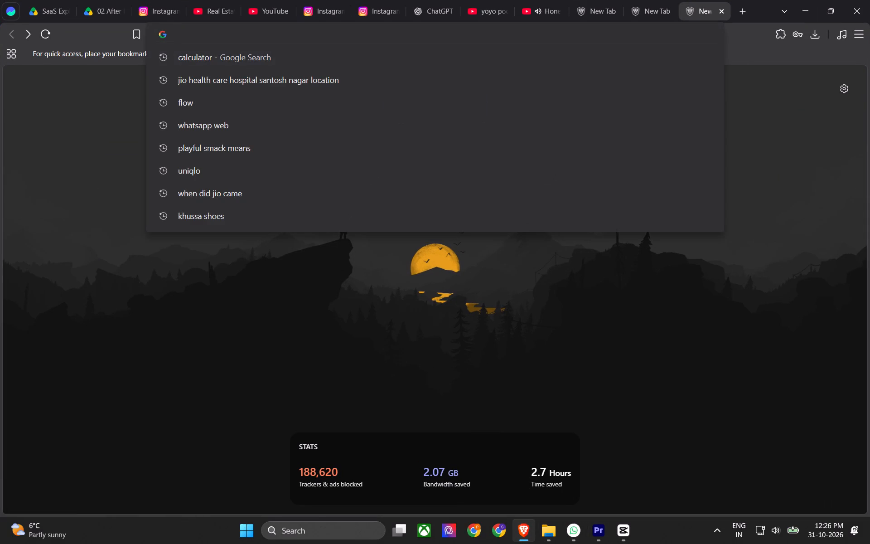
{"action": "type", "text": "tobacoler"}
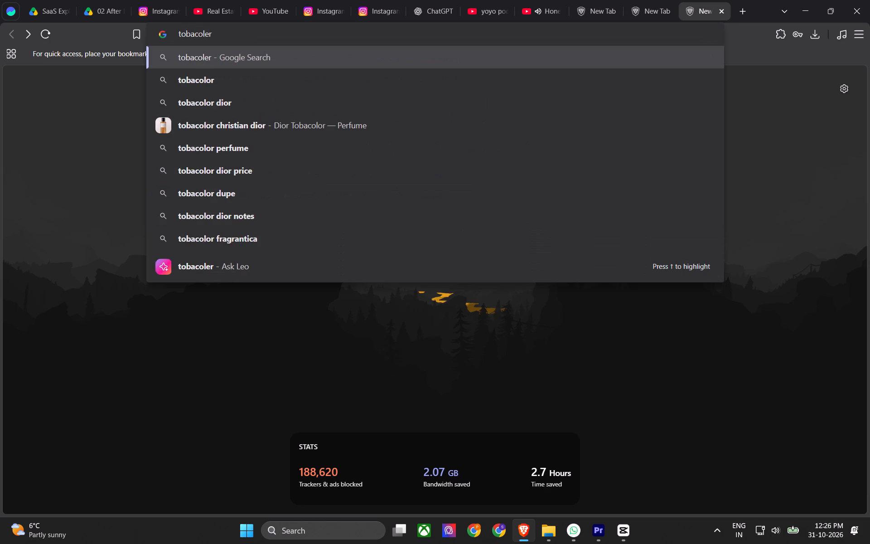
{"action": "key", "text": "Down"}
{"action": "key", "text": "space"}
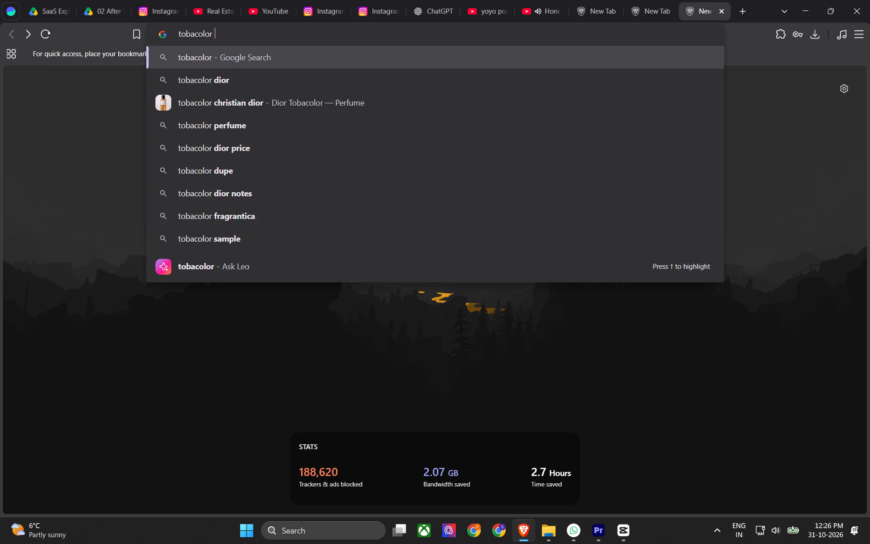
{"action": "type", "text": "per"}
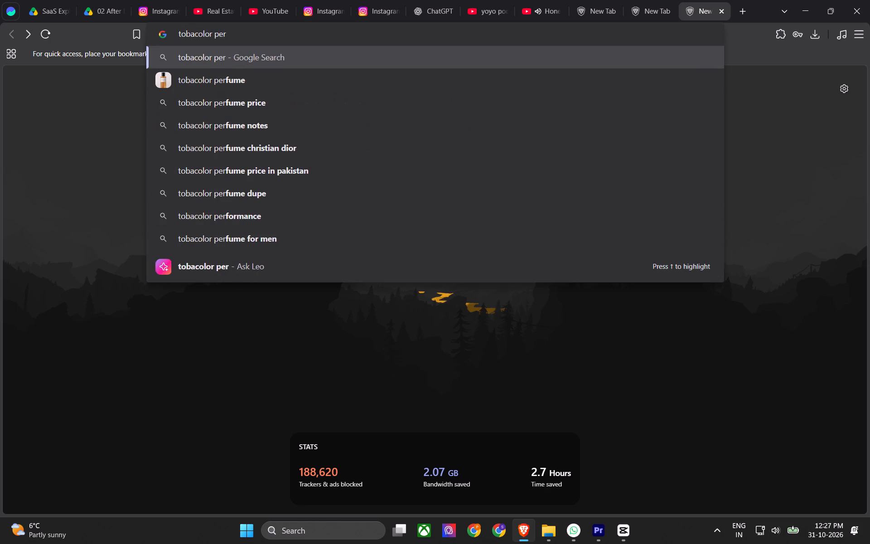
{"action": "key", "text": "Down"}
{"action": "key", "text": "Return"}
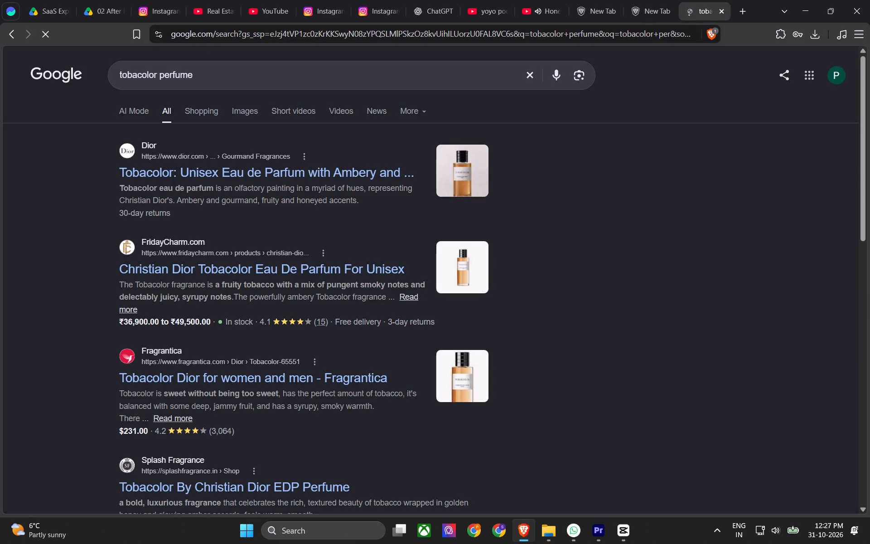
Open Dior's Tobacolor eau de parfum page from the search results and dismiss the country website choice.
{"action": "left_click", "coordinate": [201, 174]}
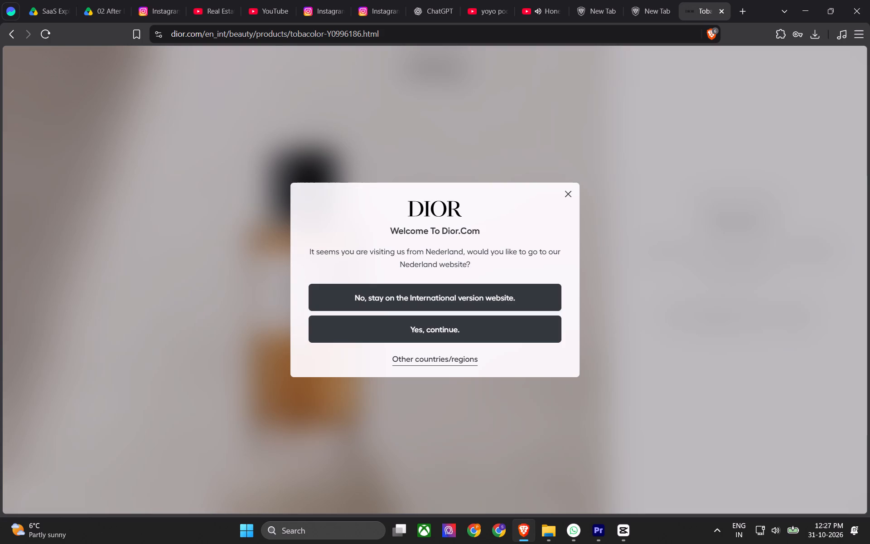
{"action": "left_click", "coordinate": [569, 198]}
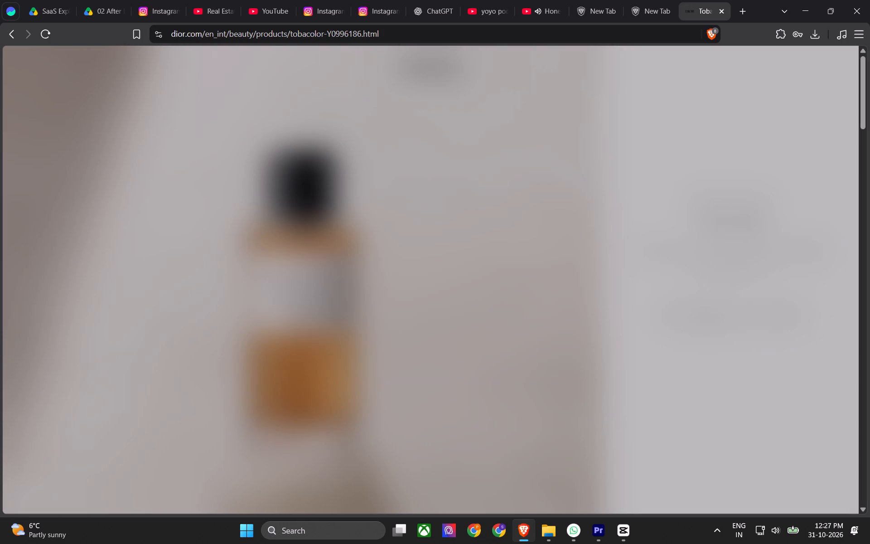
On the Dior Tobacolor page in Brave, try the 125 ml, 200 ml and 50 ml sizes, and reselect 100 ml.
{"action": "scroll", "coordinate": [233, 315], "scroll_direction": "down", "scroll_amount": 13}
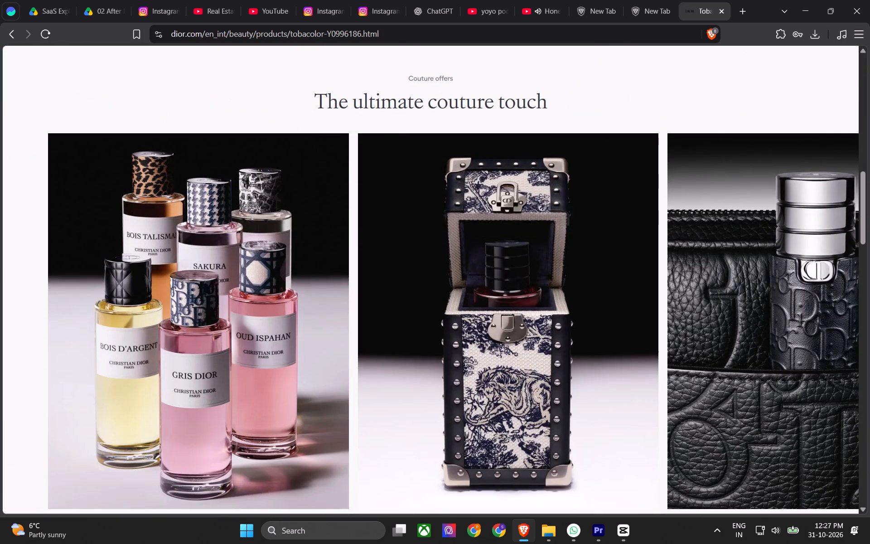
{"action": "scroll", "coordinate": [231, 325], "scroll_direction": "up", "scroll_amount": 14}
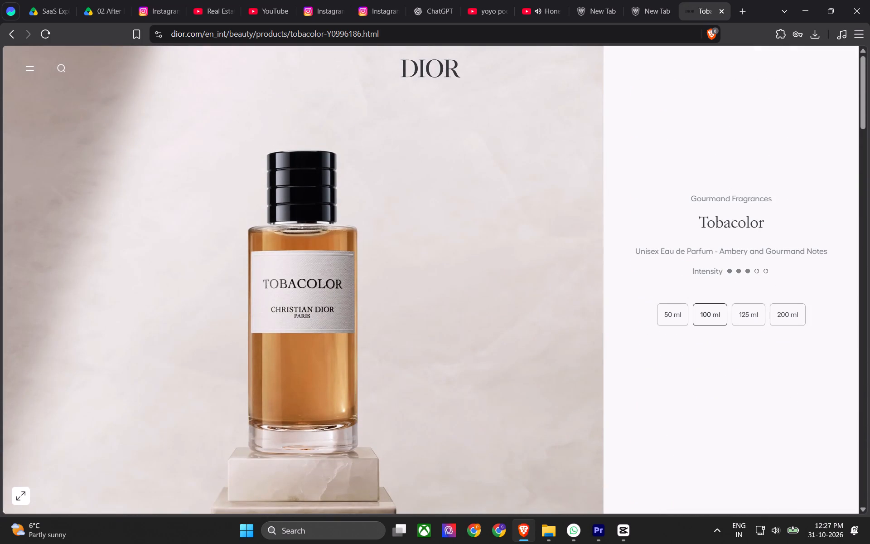
{"action": "left_click", "coordinate": [743, 311]}
{"action": "left_click", "coordinate": [788, 311]}
{"action": "left_click", "coordinate": [682, 314]}
{"action": "left_click", "coordinate": [700, 316]}
Examine the Tobacolor product page, covering the description, couture offers, La Collection Privée section and footer.
{"action": "scroll", "coordinate": [442, 337], "scroll_direction": "down", "scroll_amount": 6}
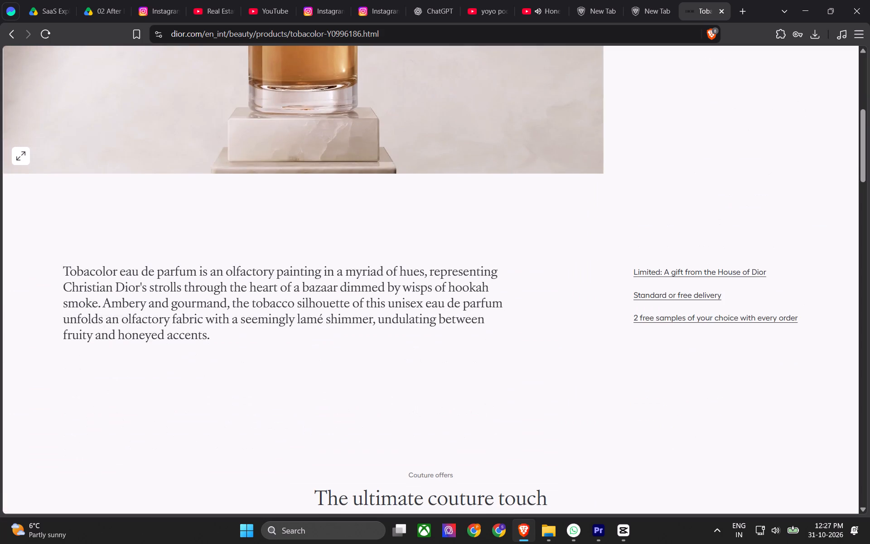
{"action": "scroll", "coordinate": [264, 313], "scroll_direction": "down", "scroll_amount": 13}
{"action": "scroll", "coordinate": [252, 334], "scroll_direction": "up", "scroll_amount": 3}
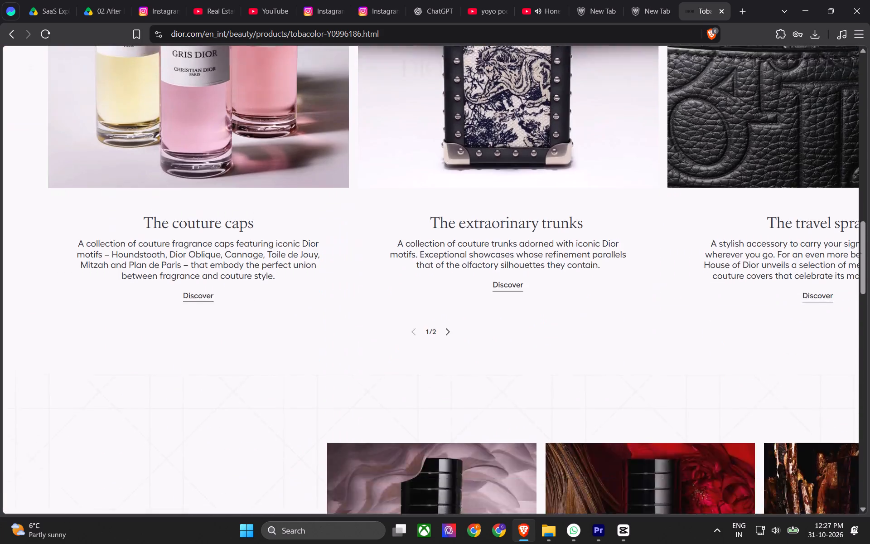
{"action": "scroll", "coordinate": [252, 334], "scroll_direction": "up", "scroll_amount": 1}
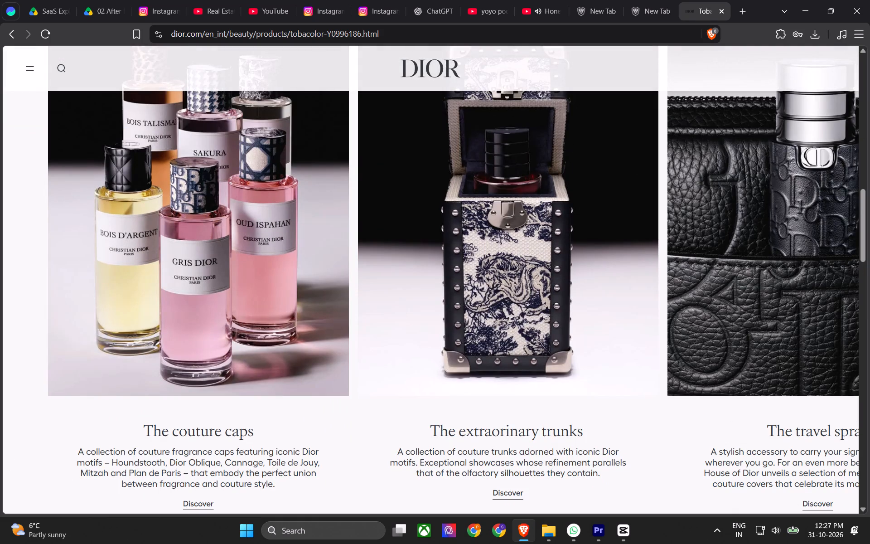
{"action": "scroll", "coordinate": [265, 301], "scroll_direction": "down", "scroll_amount": 11}
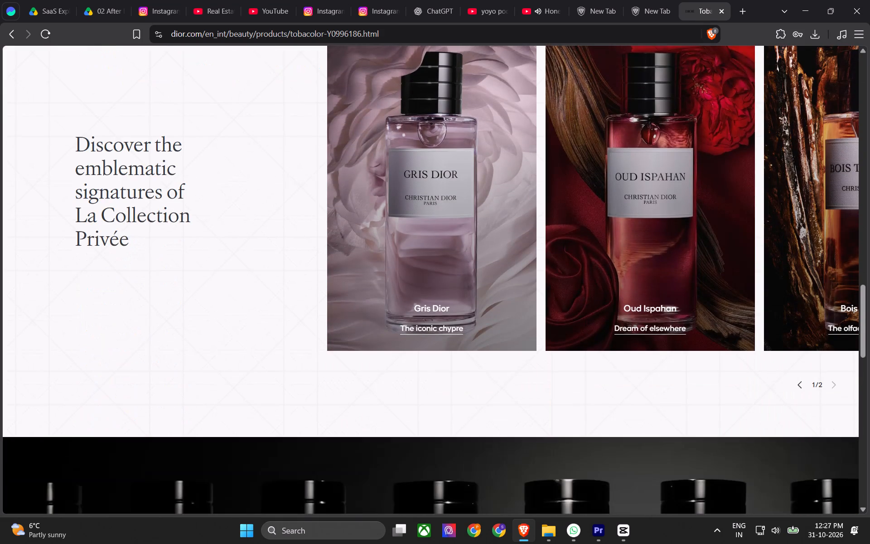
{"action": "scroll", "coordinate": [272, 283], "scroll_direction": "down", "scroll_amount": 7}
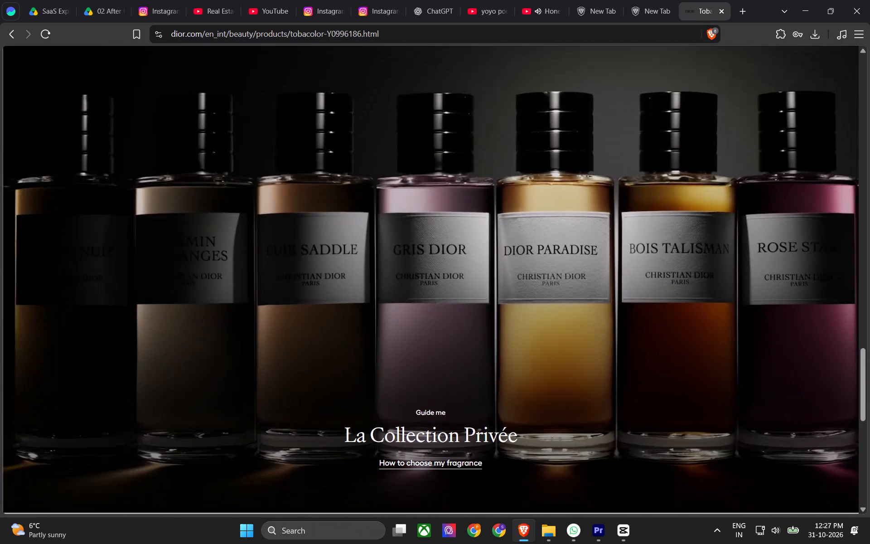
{"action": "scroll", "coordinate": [268, 293], "scroll_direction": "down", "scroll_amount": 7}
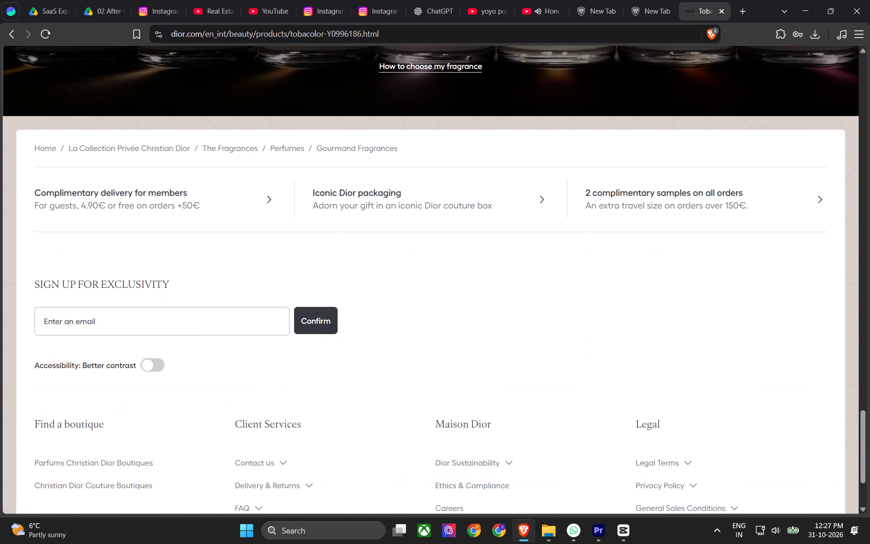
{"action": "scroll", "coordinate": [266, 297], "scroll_direction": "down", "scroll_amount": 9}
{"action": "scroll", "coordinate": [289, 315], "scroll_direction": "up", "scroll_amount": 3}
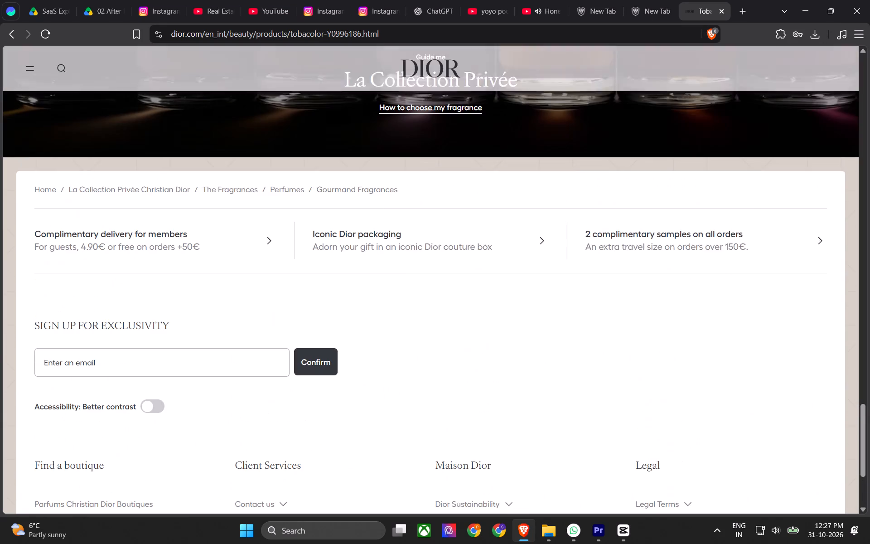
{"action": "scroll", "coordinate": [335, 311], "scroll_direction": "up", "scroll_amount": 9}
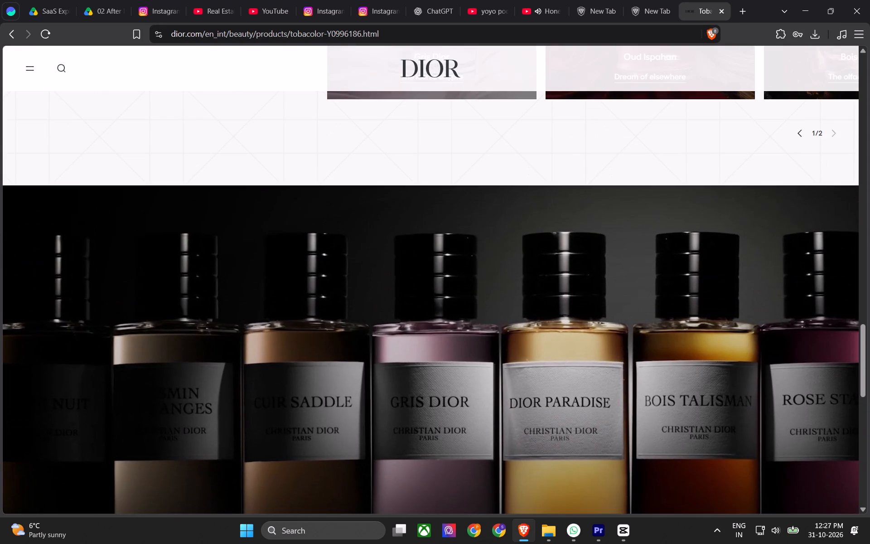
{"action": "scroll", "coordinate": [335, 311], "scroll_direction": "down", "scroll_amount": 4}
{"action": "scroll", "coordinate": [335, 311], "scroll_direction": "up", "scroll_amount": 7}
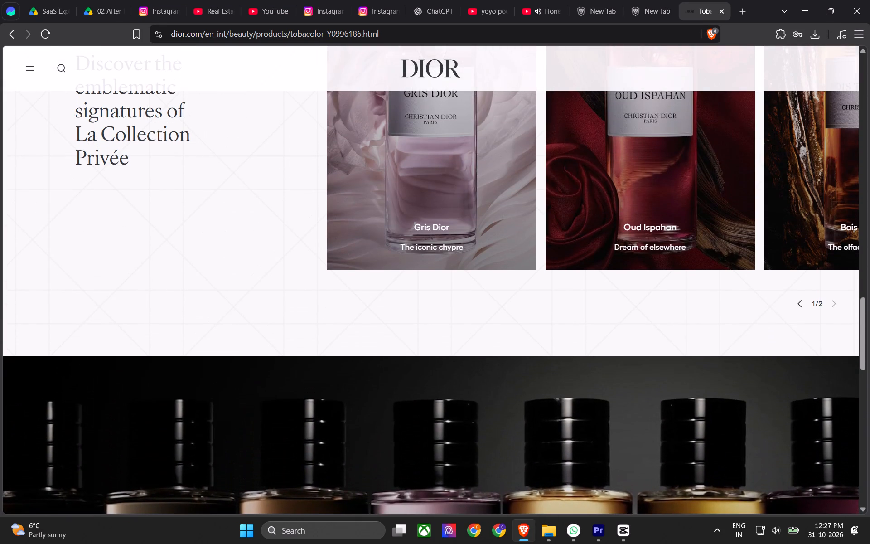
{"action": "scroll", "coordinate": [335, 311], "scroll_direction": "up", "scroll_amount": 5}
{"action": "scroll", "coordinate": [289, 317], "scroll_direction": "up", "scroll_amount": 6}
{"action": "scroll", "coordinate": [301, 243], "scroll_direction": "up", "scroll_amount": 3}
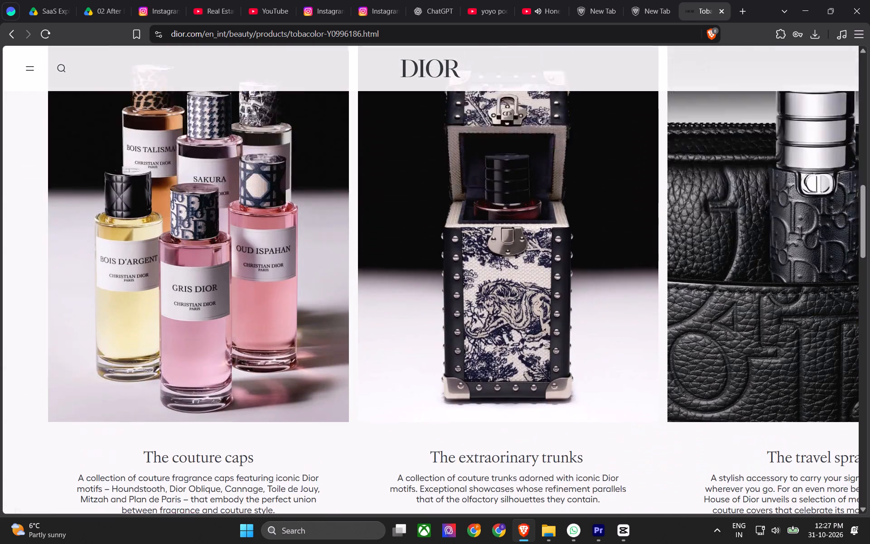
{"action": "scroll", "coordinate": [300, 247], "scroll_direction": "up", "scroll_amount": 15}
{"action": "scroll", "coordinate": [277, 306], "scroll_direction": "down", "scroll_amount": 3}
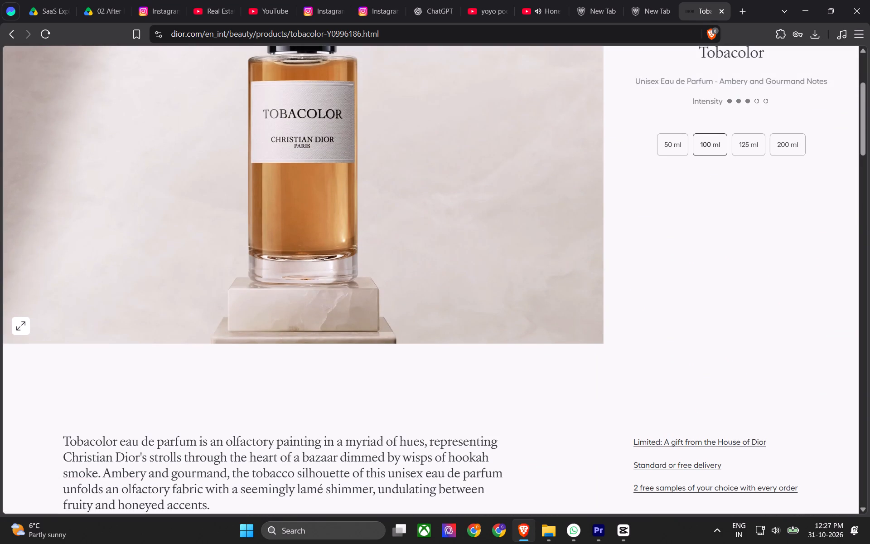
View the Tobacolor bottle photo enlarged, zoom in on its label, and close the enlarged view.
{"action": "left_click", "coordinate": [25, 327]}
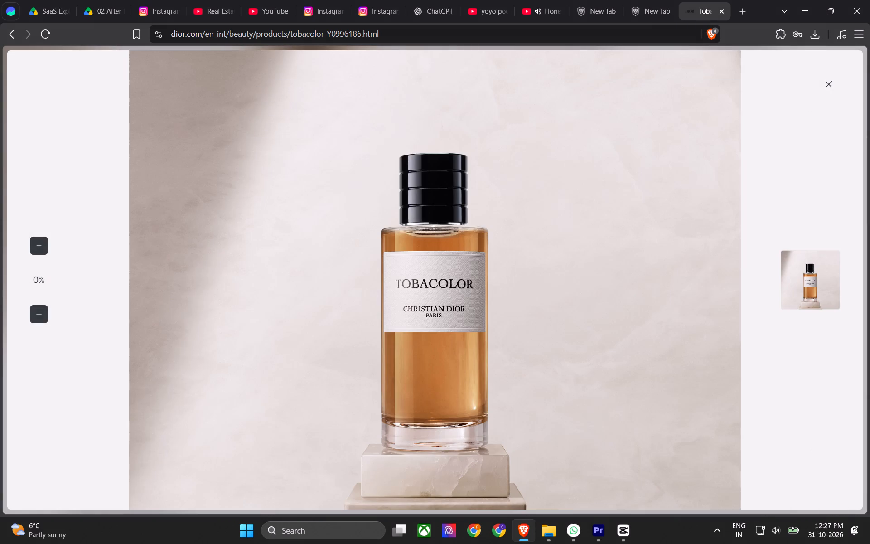
{"action": "scroll", "coordinate": [529, 289], "scroll_direction": "down", "scroll_amount": 7}
{"action": "scroll", "coordinate": [526, 297], "scroll_direction": "up", "scroll_amount": 7}
{"action": "scroll", "coordinate": [298, 292], "scroll_direction": "up", "scroll_amount": 3}
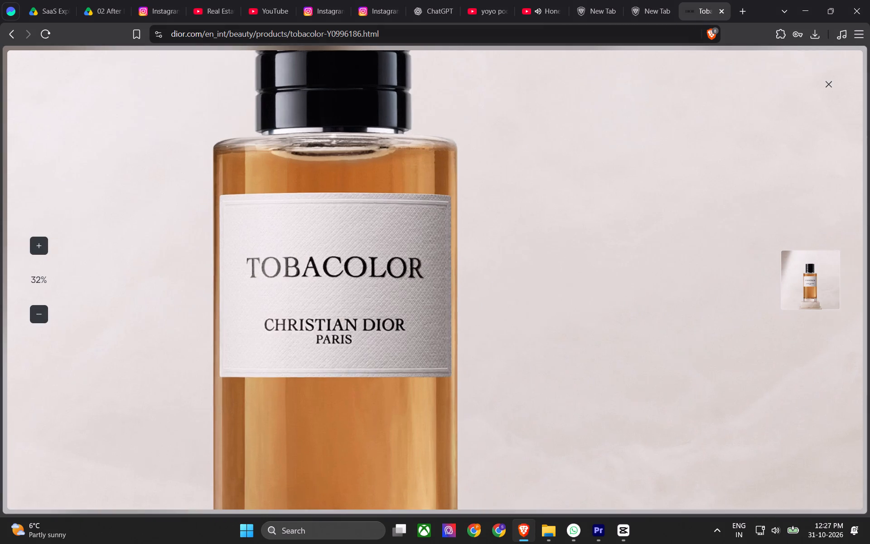
{"action": "scroll", "coordinate": [295, 294], "scroll_direction": "up", "scroll_amount": 4}
{"action": "left_click", "coordinate": [829, 84]}
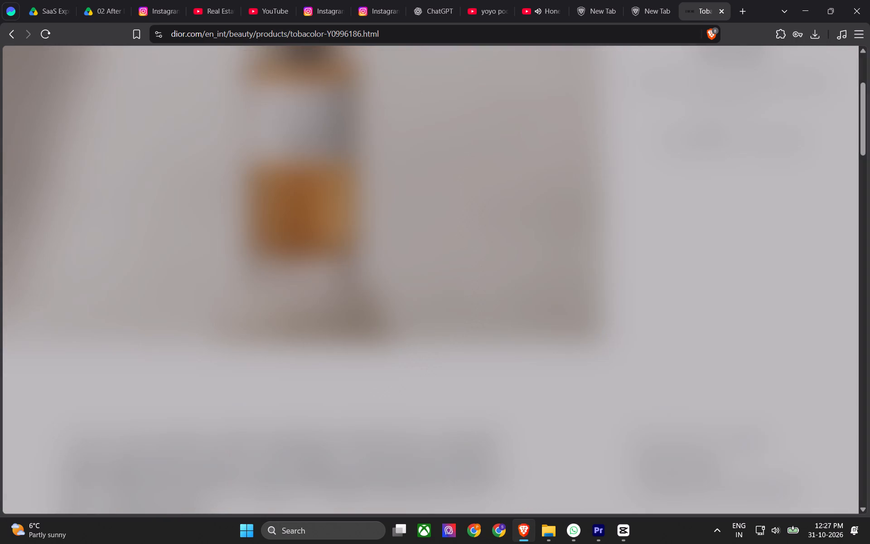
Open the Dior site's navigation menu to view the Fragrance & Beauty categories.
{"action": "scroll", "coordinate": [417, 226], "scroll_direction": "up", "scroll_amount": 5}
{"action": "left_click", "coordinate": [21, 70]}
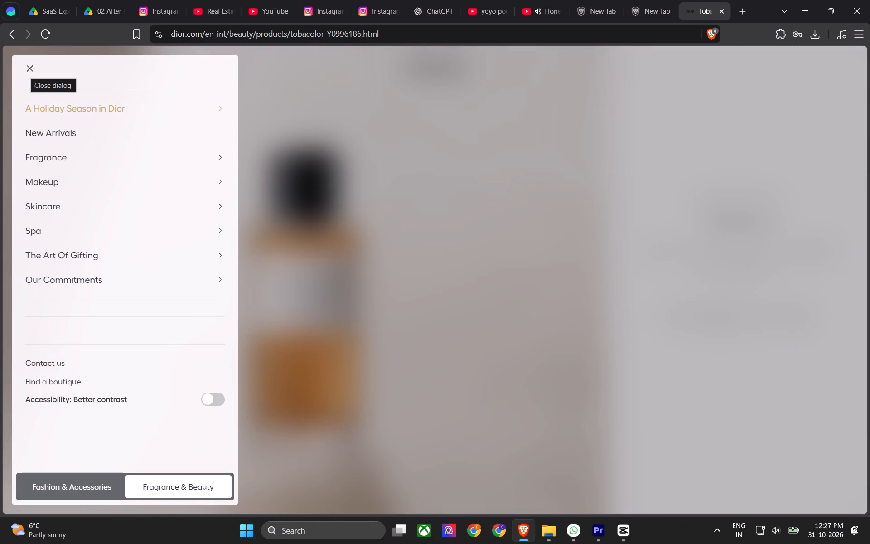
{"action": "left_click", "coordinate": [24, 70]}
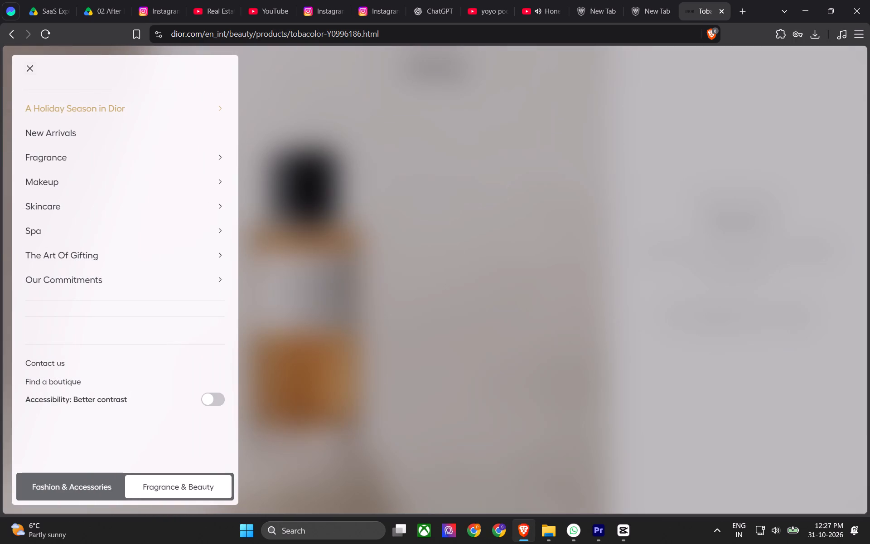
Go back to the "tobacolor perfume" search results and review the listings, images and the answer to "What does Tobacolor smell like?".
{"action": "left_click", "coordinate": [14, 31]}
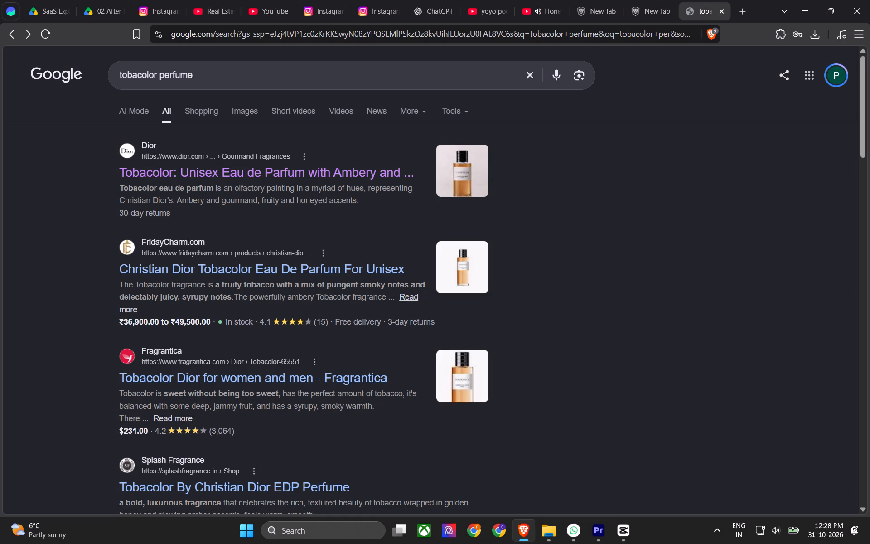
{"action": "scroll", "coordinate": [147, 191], "scroll_direction": "down", "scroll_amount": 6}
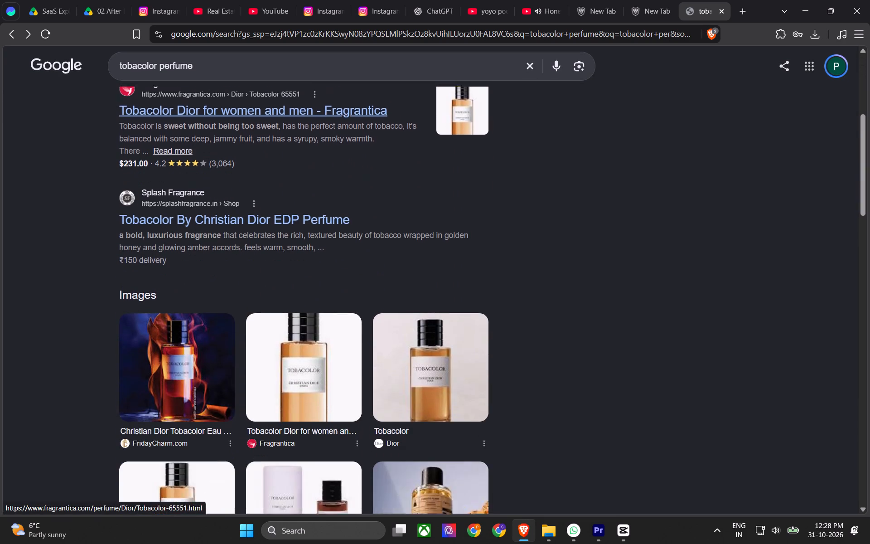
{"action": "scroll", "coordinate": [138, 217], "scroll_direction": "down", "scroll_amount": 7}
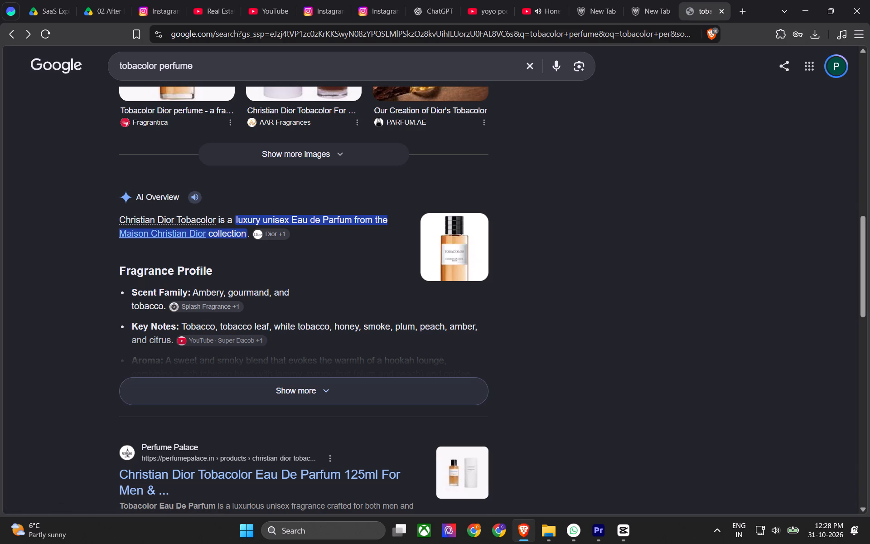
{"action": "scroll", "coordinate": [252, 399], "scroll_direction": "down", "scroll_amount": 2}
{"action": "scroll", "coordinate": [93, 368], "scroll_direction": "down", "scroll_amount": 3}
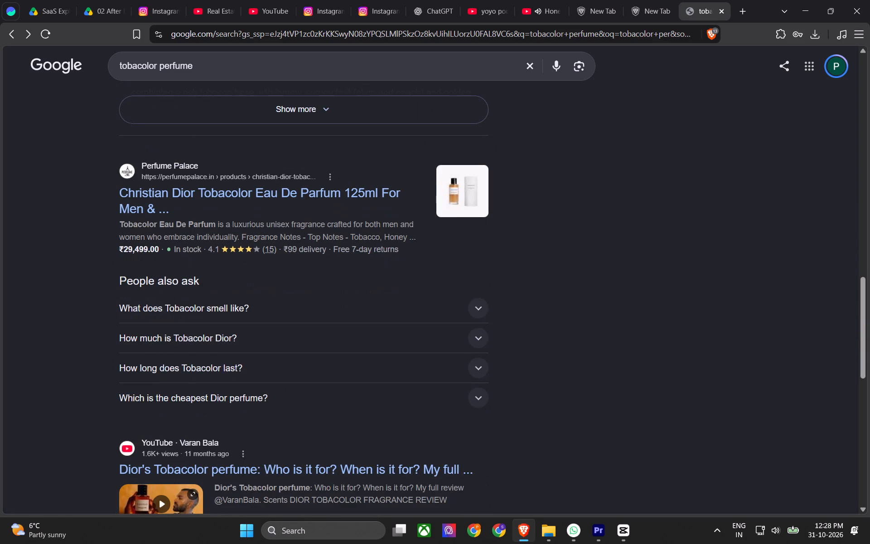
{"action": "left_click", "coordinate": [207, 312]}
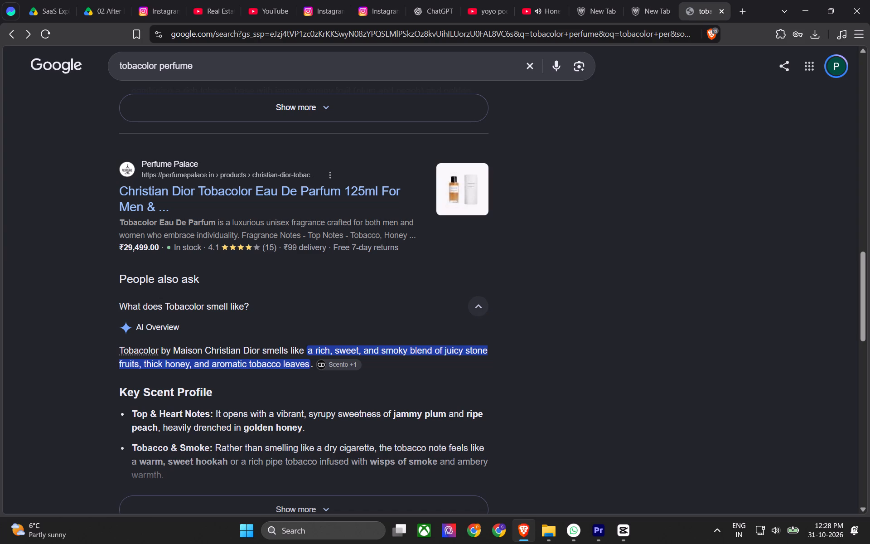
{"action": "left_click", "coordinate": [262, 306]}
{"action": "scroll", "coordinate": [86, 282], "scroll_direction": "up", "scroll_amount": 20}
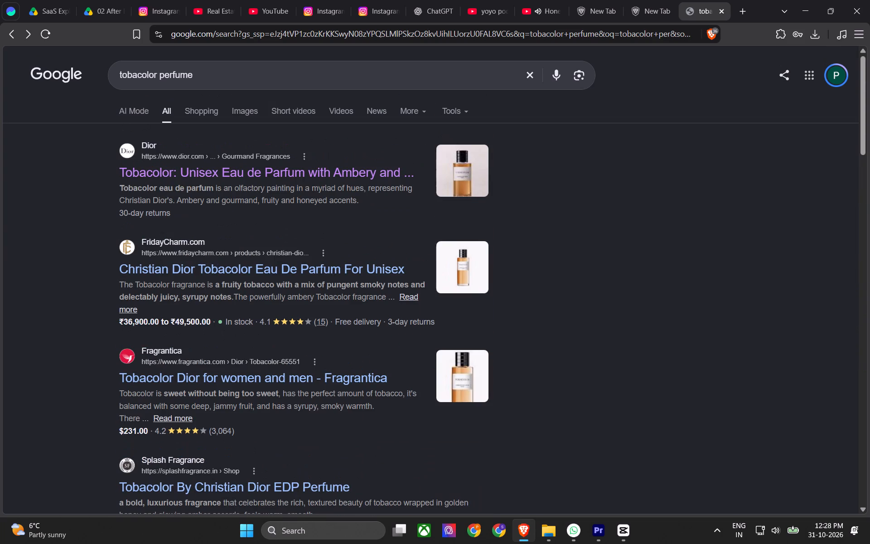
Search Google for "tobacolor perfume price" and look through the seller listings.
{"action": "left_click", "coordinate": [197, 74]}
{"action": "key", "text": "space"}
{"action": "type", "text": "pre"}
{"action": "key", "text": "BackSpace"}
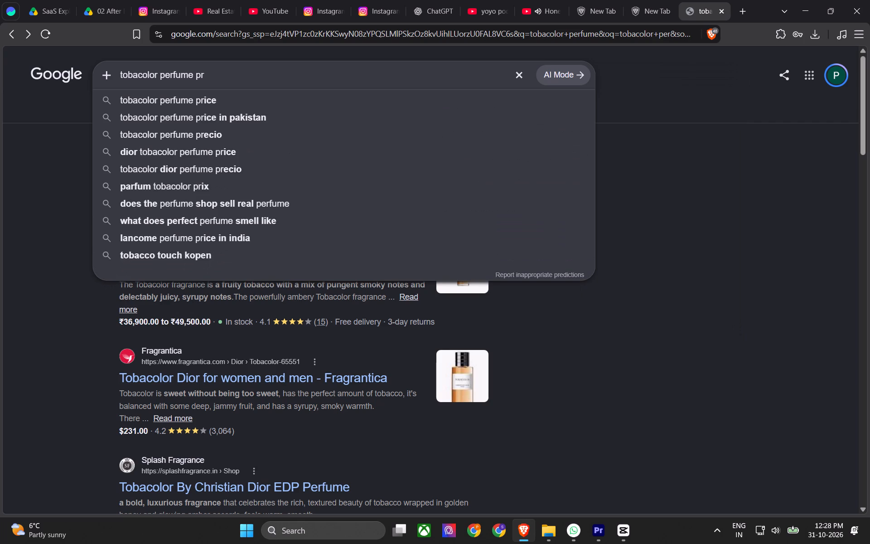
{"action": "key", "text": "Down"}
{"action": "key", "text": "Return"}
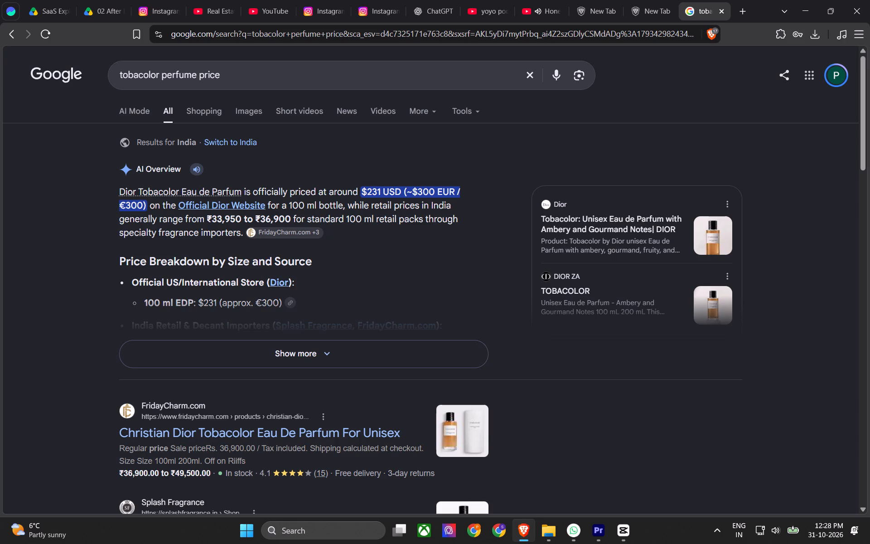
{"action": "scroll", "coordinate": [63, 161], "scroll_direction": "down", "scroll_amount": 4}
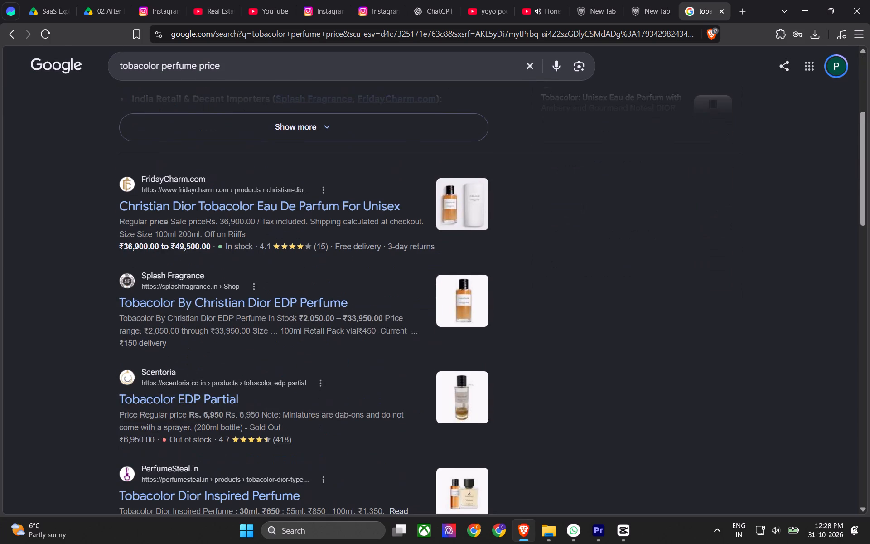
{"action": "scroll", "coordinate": [41, 193], "scroll_direction": "down", "scroll_amount": 7}
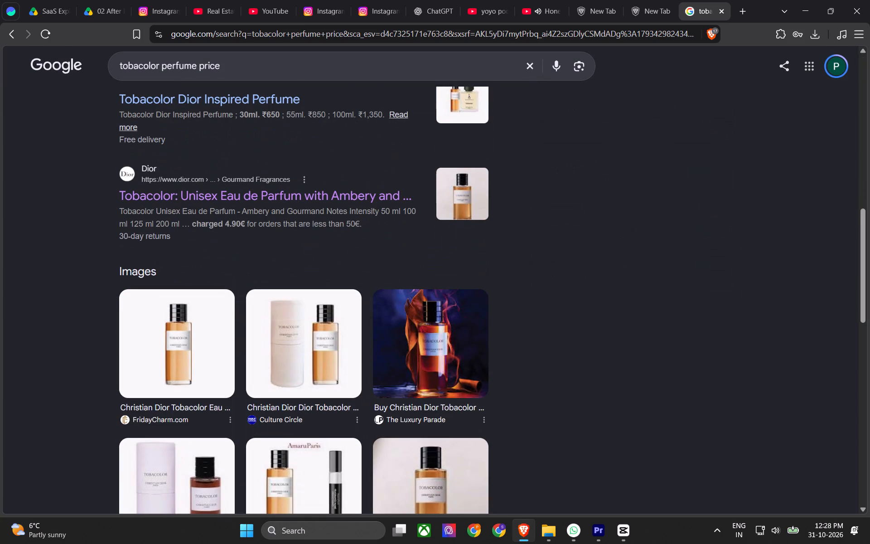
Expand the AI Overview for "tobacolor perfume price", read the price breakdown and fragrance profile, and close the search tab.
{"action": "scroll", "coordinate": [49, 186], "scroll_direction": "down", "scroll_amount": 3}
{"action": "scroll", "coordinate": [49, 186], "scroll_direction": "up", "scroll_amount": 14}
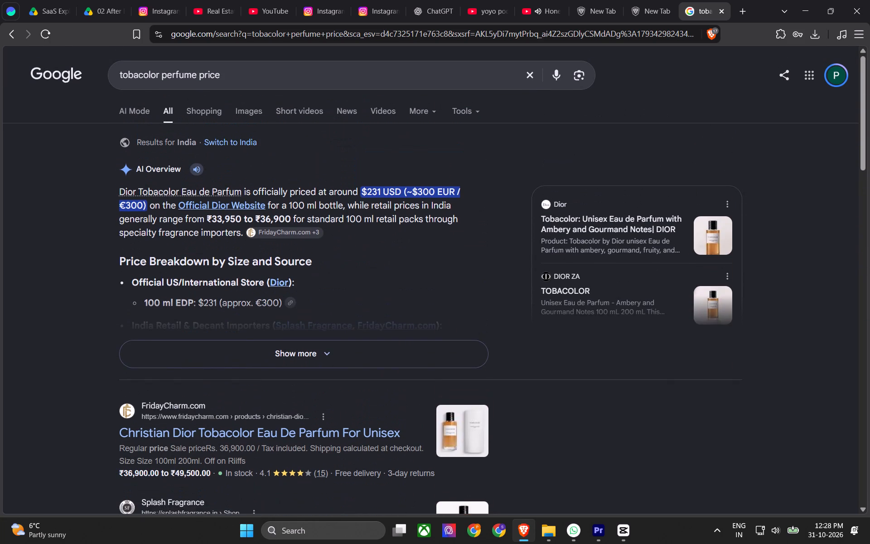
{"action": "left_click", "coordinate": [264, 358]}
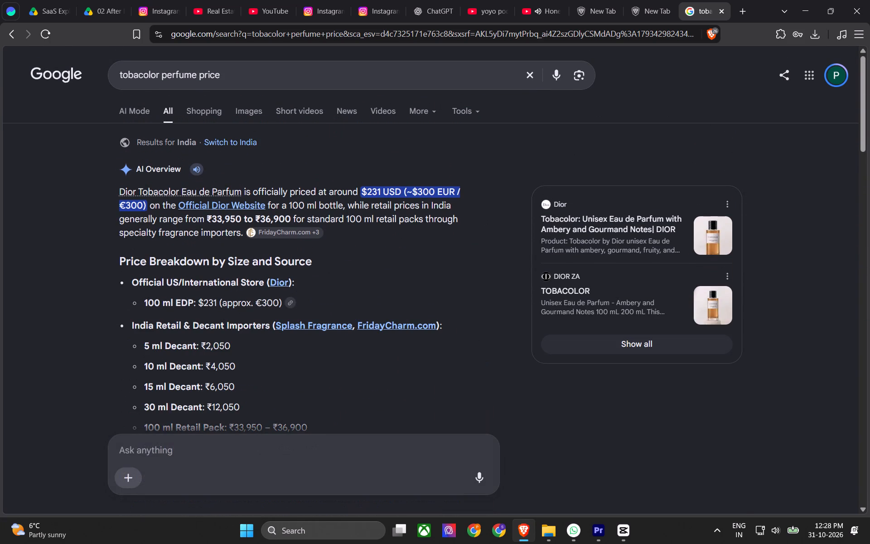
{"action": "scroll", "coordinate": [121, 324], "scroll_direction": "down", "scroll_amount": 1}
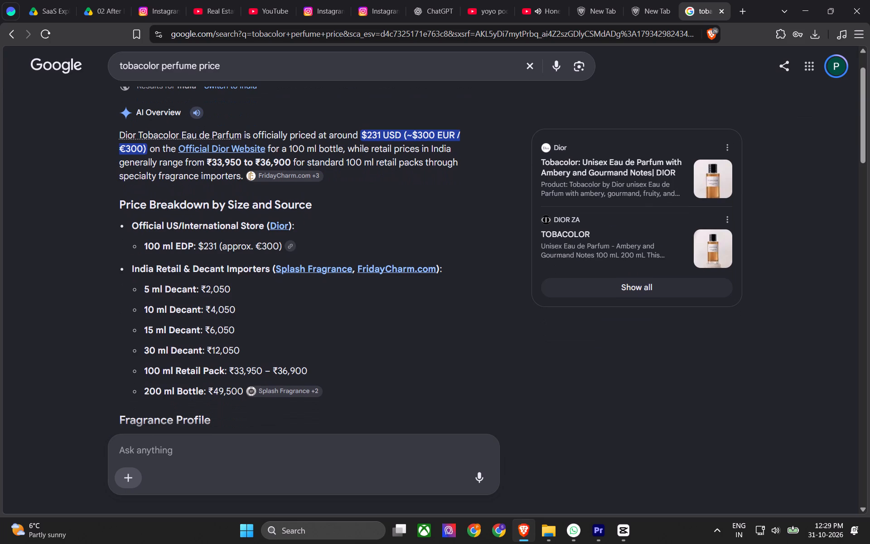
{"action": "scroll", "coordinate": [67, 300], "scroll_direction": "down", "scroll_amount": 4}
{"action": "scroll", "coordinate": [72, 298], "scroll_direction": "up", "scroll_amount": 1}
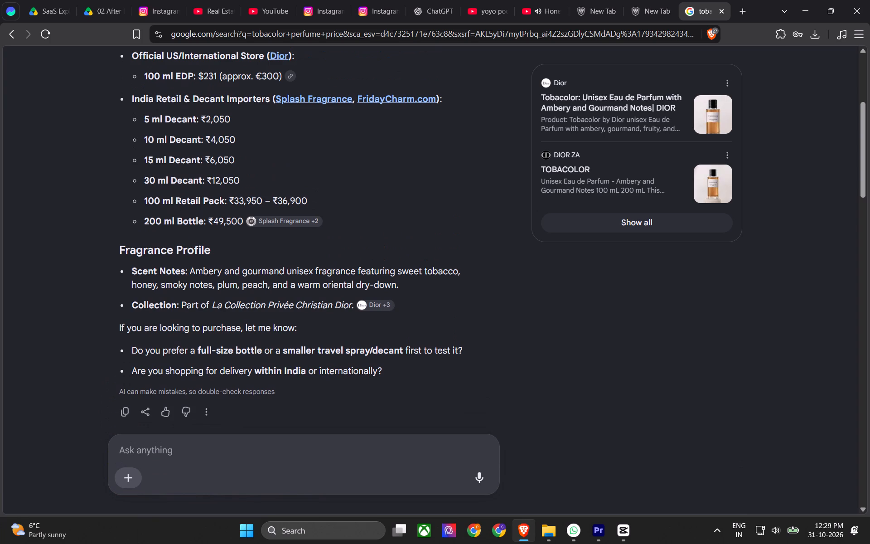
{"action": "middle_click", "coordinate": [705, 0]}
{"action": "scroll", "coordinate": [705, 0], "scroll_direction": "up", "scroll_amount": 5}
{"action": "left_click", "coordinate": [628, 171]}
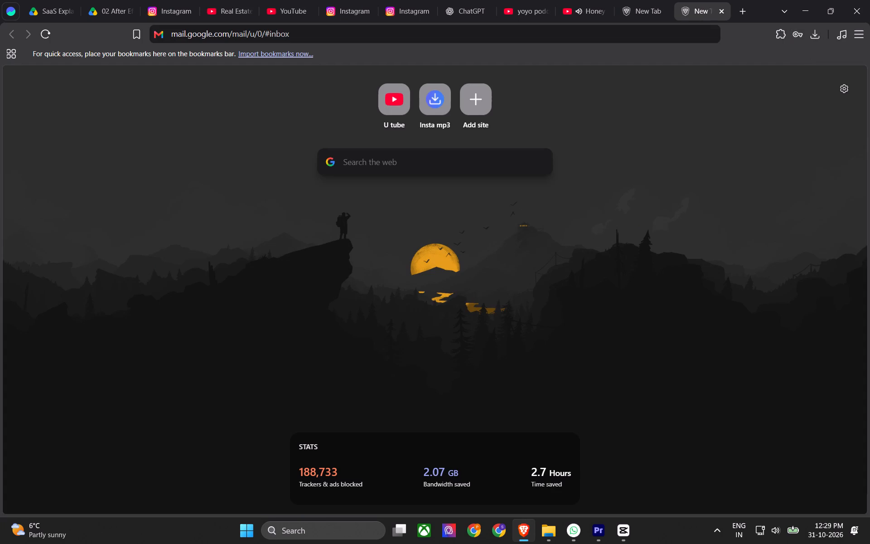
Switch to CapCut and scrub through the last second of the first Firefly clip, leaving the playhead at 00:00:04:23.
{"action": "left_click", "coordinate": [622, 527]}
{"action": "left_click_drag", "start_coordinate": [356, 323], "coordinate": [360, 325]}
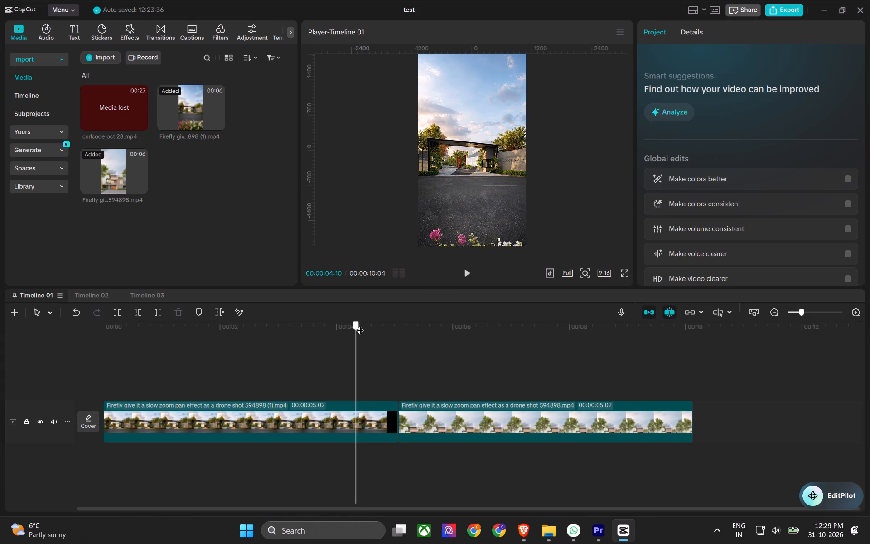
{"action": "left_click_drag", "start_coordinate": [360, 325], "coordinate": [367, 319]}
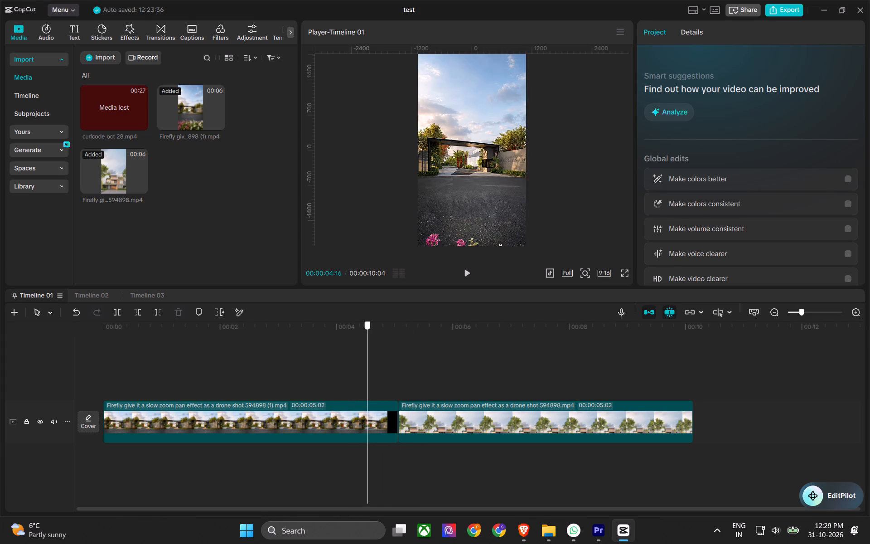
{"action": "left_click_drag", "start_coordinate": [367, 319], "coordinate": [354, 366]}
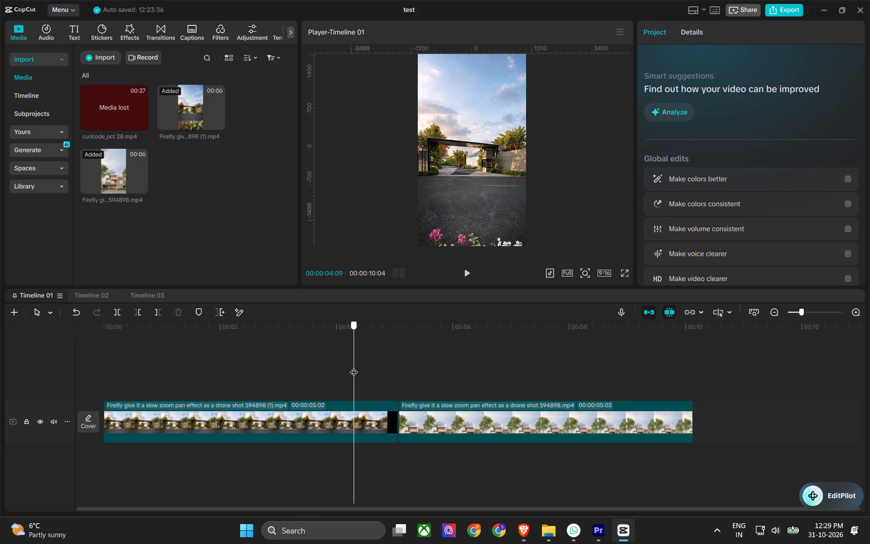
{"action": "left_click_drag", "start_coordinate": [354, 366], "coordinate": [381, 385]}
{"action": "left_click", "coordinate": [225, 184]}
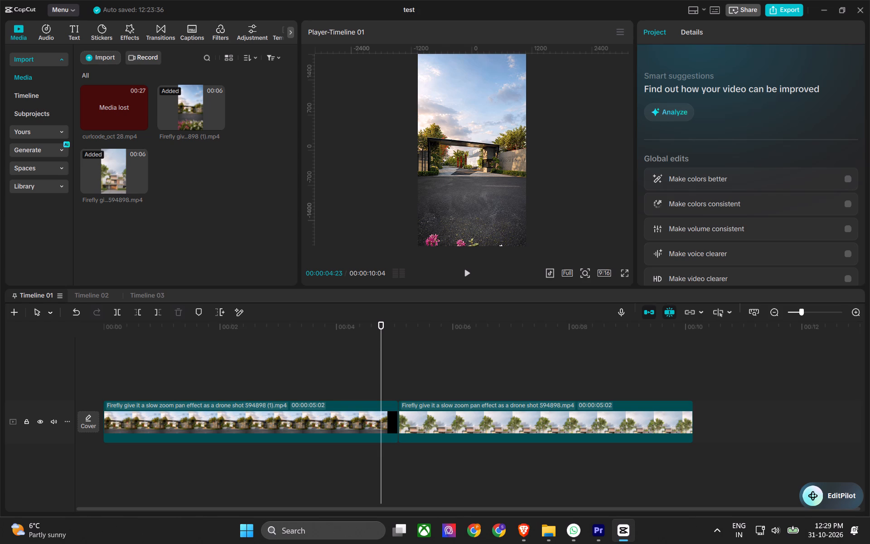
Switch to CapCut and browse the Trending effects in the Transitions library.
{"action": "left_click", "coordinate": [161, 31]}
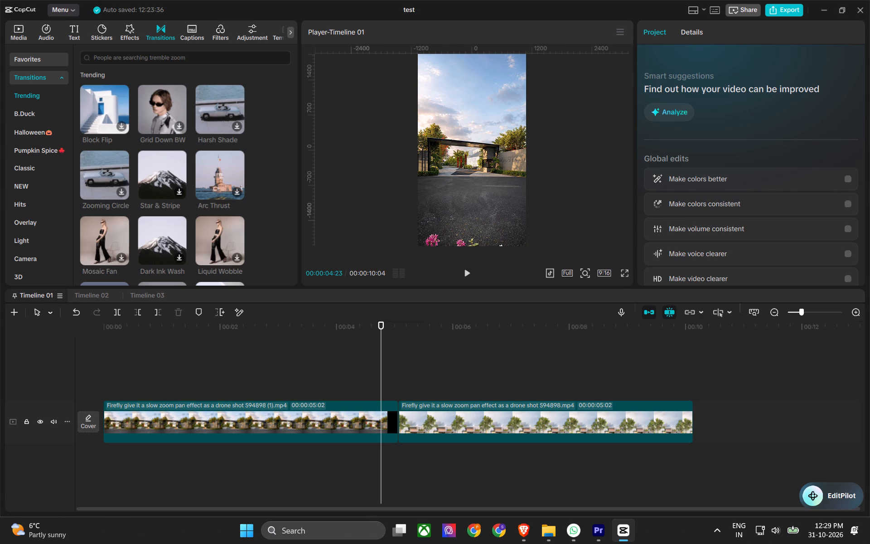
{"action": "scroll", "coordinate": [260, 119], "scroll_direction": "down", "scroll_amount": 2}
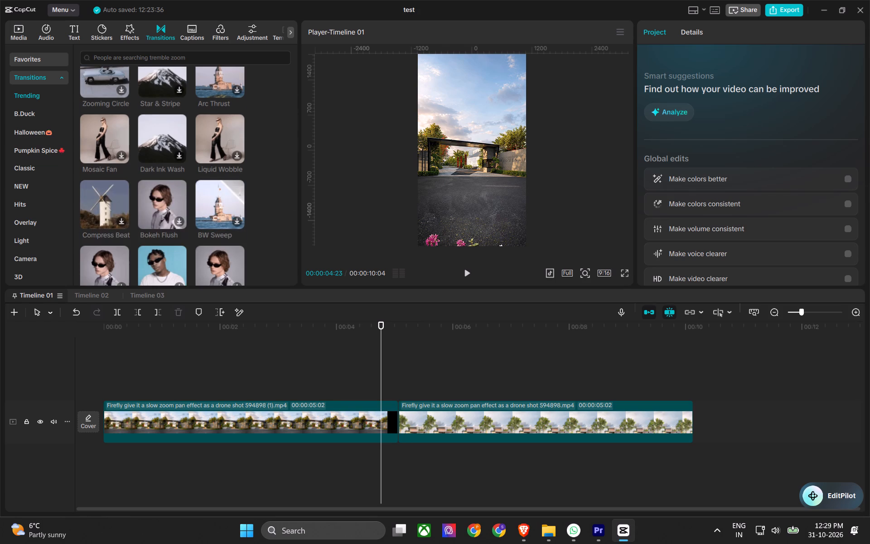
{"action": "scroll", "coordinate": [262, 121], "scroll_direction": "down", "scroll_amount": 4}
{"action": "scroll", "coordinate": [262, 121], "scroll_direction": "up", "scroll_amount": 7}
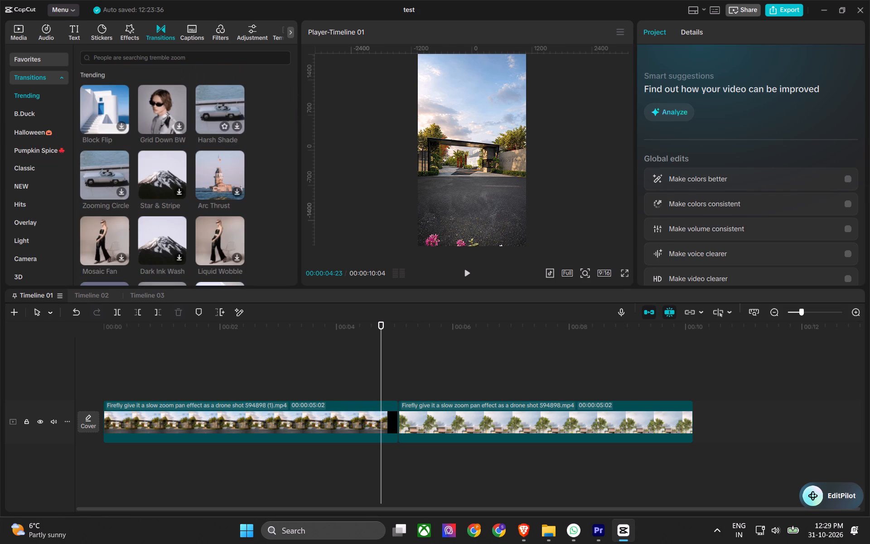
Scrub the playhead back near the start of the first villa clip and forward into the second clip.
{"action": "left_click_drag", "start_coordinate": [382, 326], "coordinate": [120, 328]}
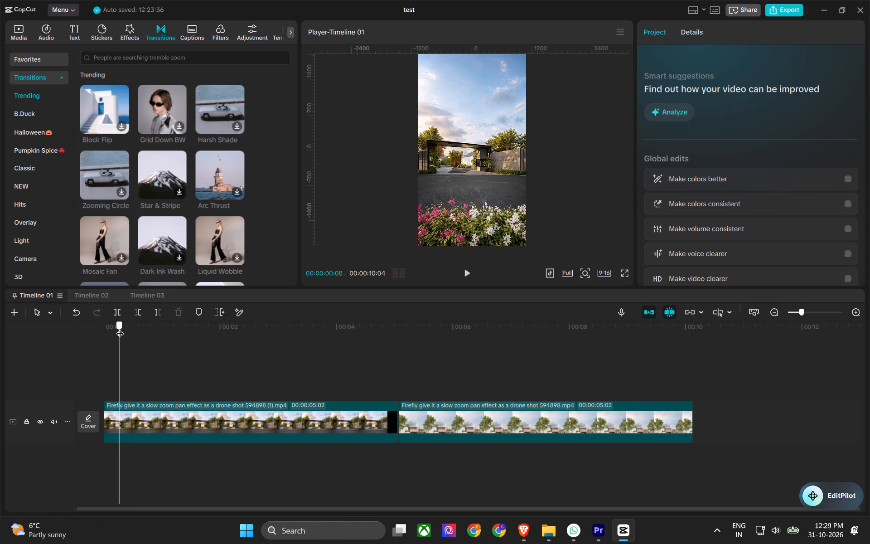
{"action": "left_click_drag", "start_coordinate": [120, 328], "coordinate": [441, 343]}
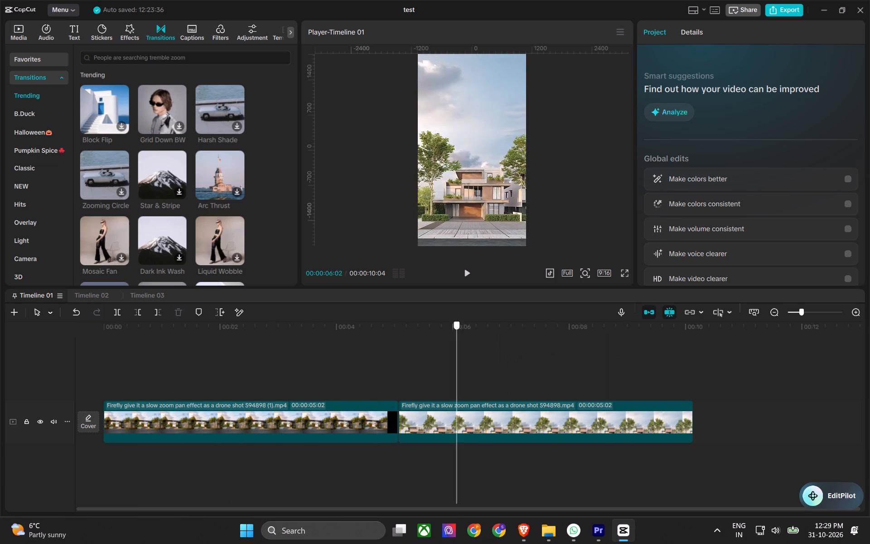
Preview the second villa clip and trim away its start up to the playhead at 00:00:06:07.
{"action": "left_click_drag", "start_coordinate": [441, 343], "coordinate": [413, 352]}
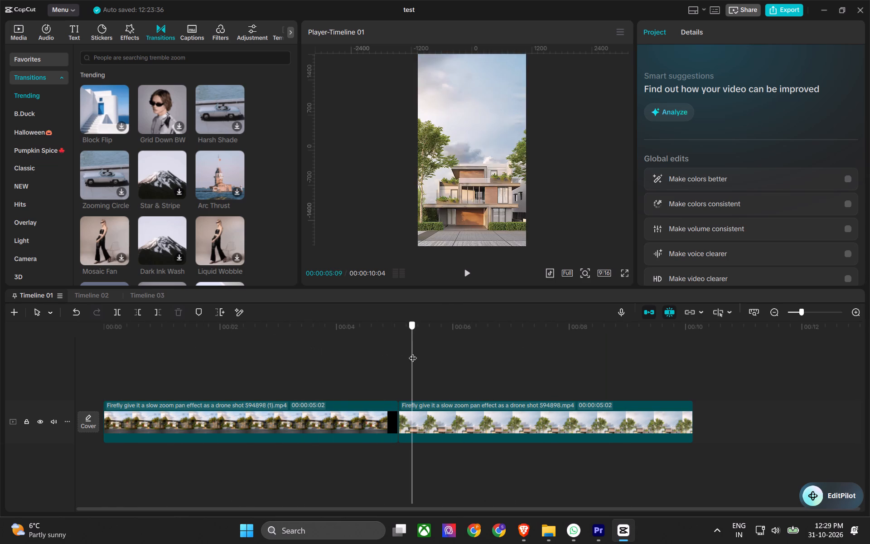
{"action": "left_click_drag", "start_coordinate": [413, 352], "coordinate": [143, 332]}
{"action": "left_click", "coordinate": [468, 279]}
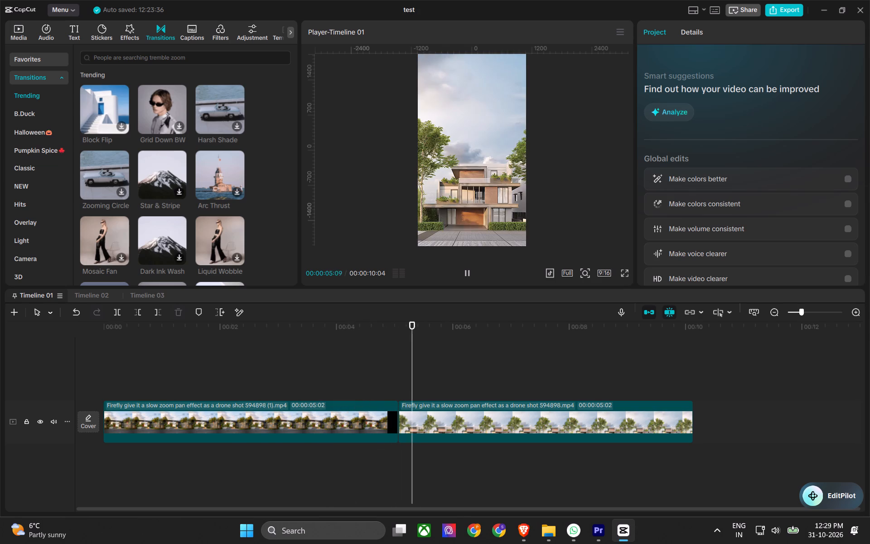
{"action": "left_click", "coordinate": [468, 277]}
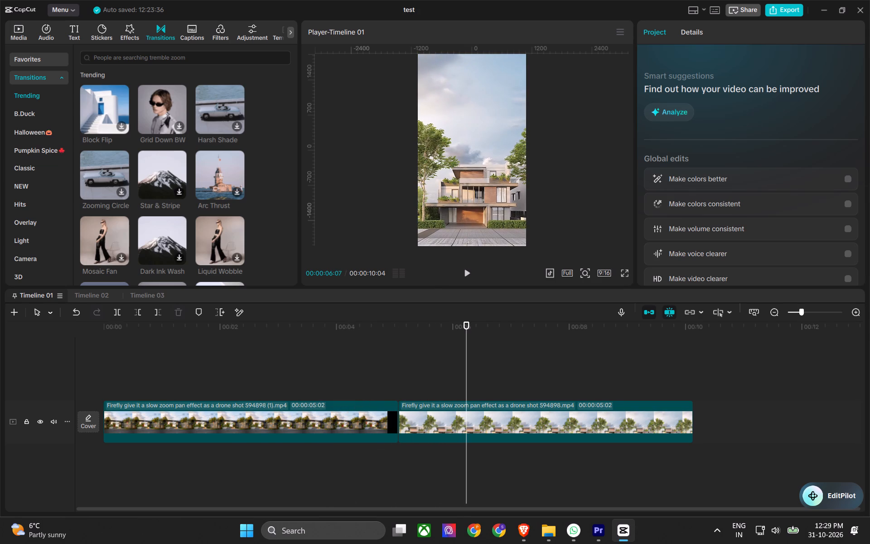
{"action": "key", "text": "q"}
Trim the end of the first villa clip at 00:00:04:05.
{"action": "left_click", "coordinate": [346, 321]}
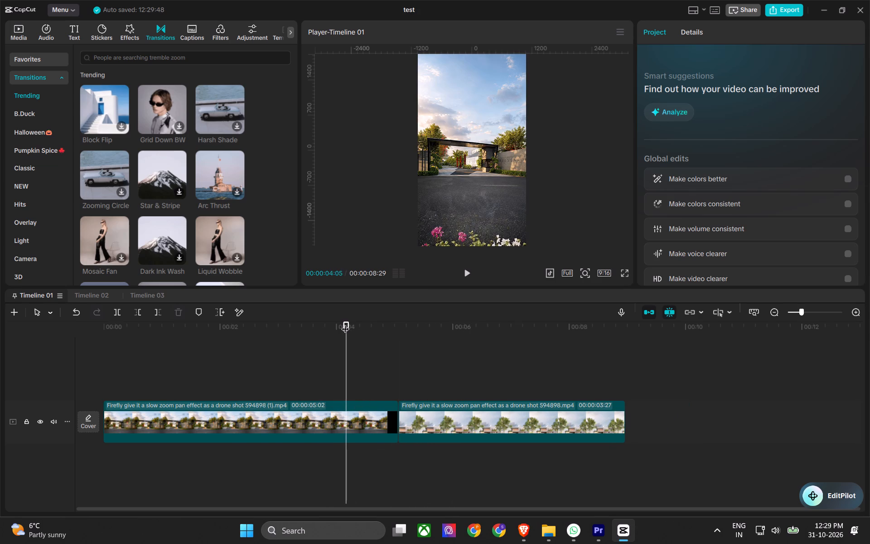
{"action": "key", "text": "w"}
Trim away the start of the first villa clip up to 00:00:00:24 and save the project.
{"action": "left_click_drag", "start_coordinate": [342, 324], "coordinate": [58, 334]}
{"action": "key", "text": "space"}
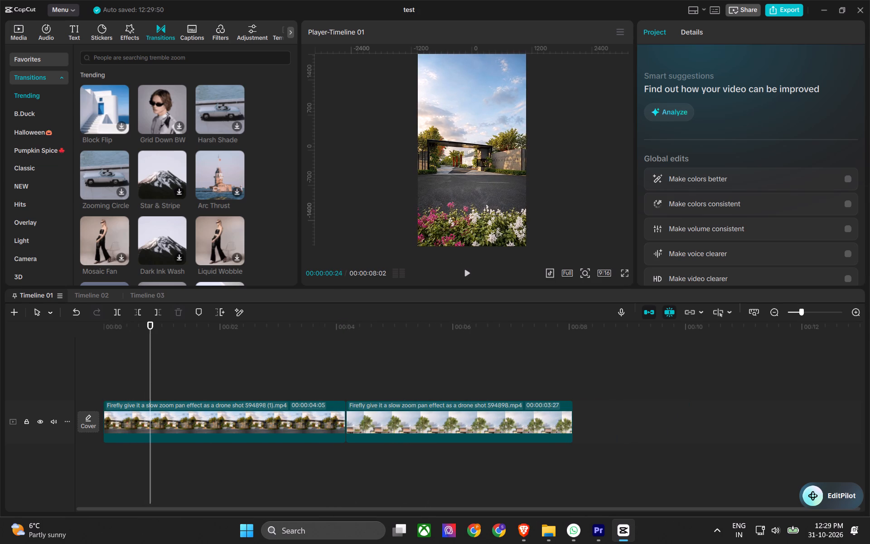
{"action": "key", "text": "space"}
{"action": "key", "text": "q"}
{"action": "key", "text": "ctrl+s"}
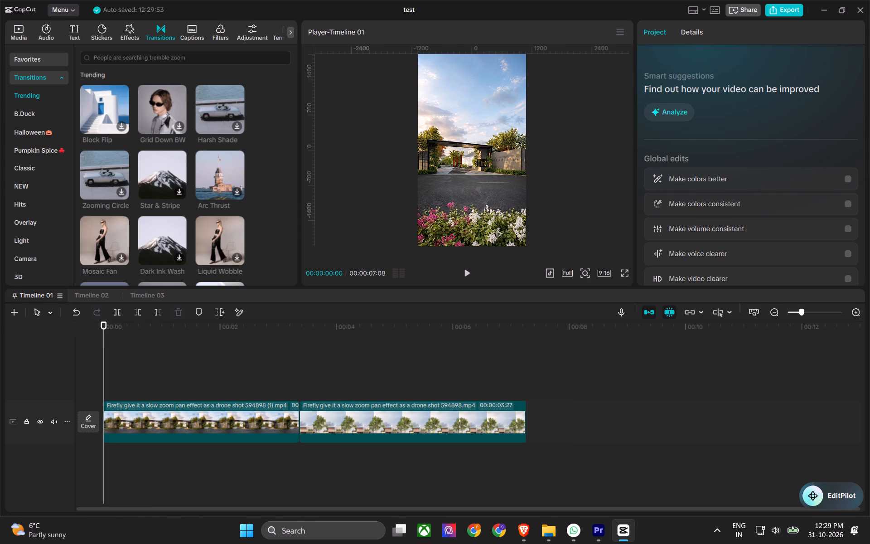
Play the timeline from the start and trim the end of the first villa clip at 00:00:02:28.
{"action": "key", "text": "space"}
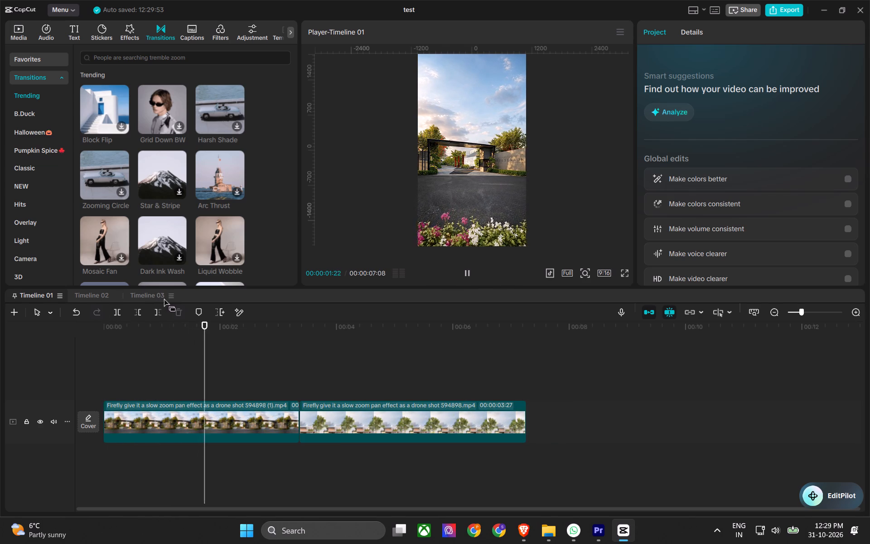
{"action": "key", "text": "space"}
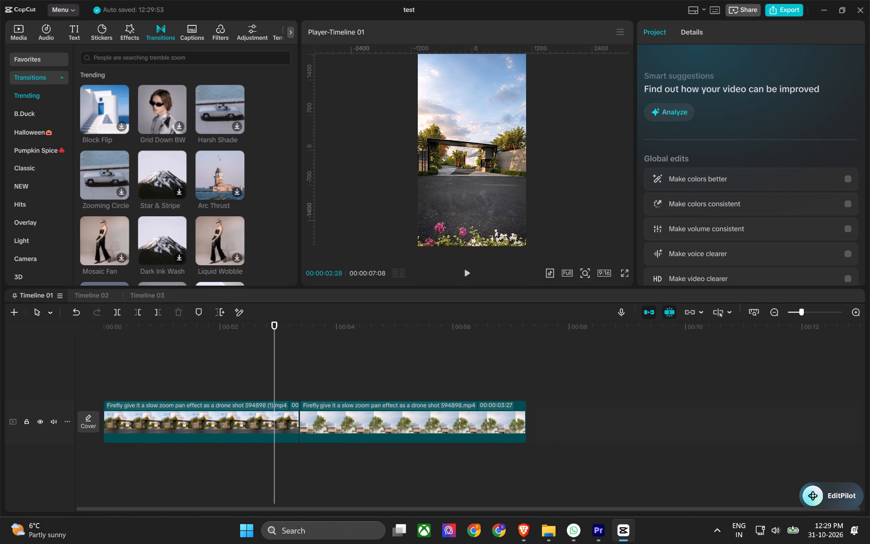
{"action": "key", "text": "w"}
Play through the cut between the clips and trim the end of the second villa clip at 00:00:06:08.
{"action": "left_click", "coordinate": [257, 329]}
{"action": "key", "text": "space"}
{"action": "key", "text": "space"}
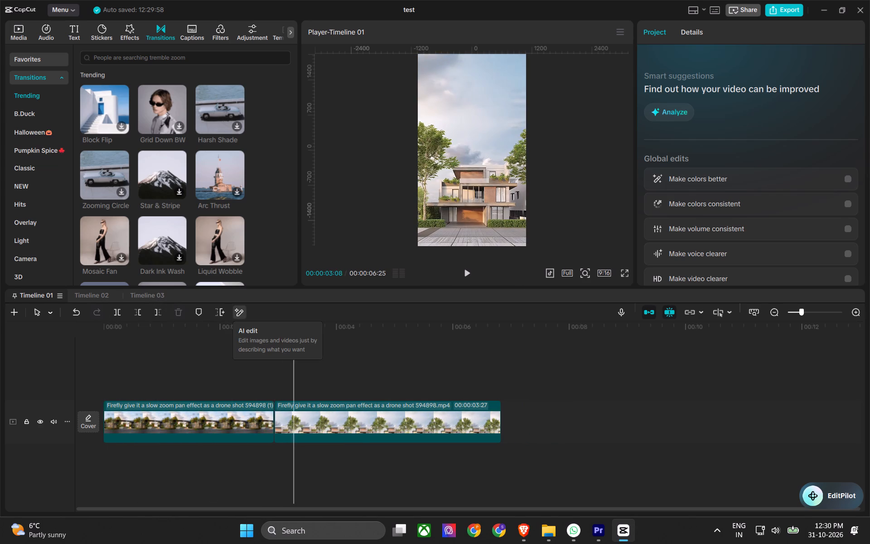
{"action": "left_click_drag", "start_coordinate": [235, 307], "coordinate": [229, 319]}
{"action": "left_click", "coordinate": [236, 332]}
{"action": "key", "text": "space"}
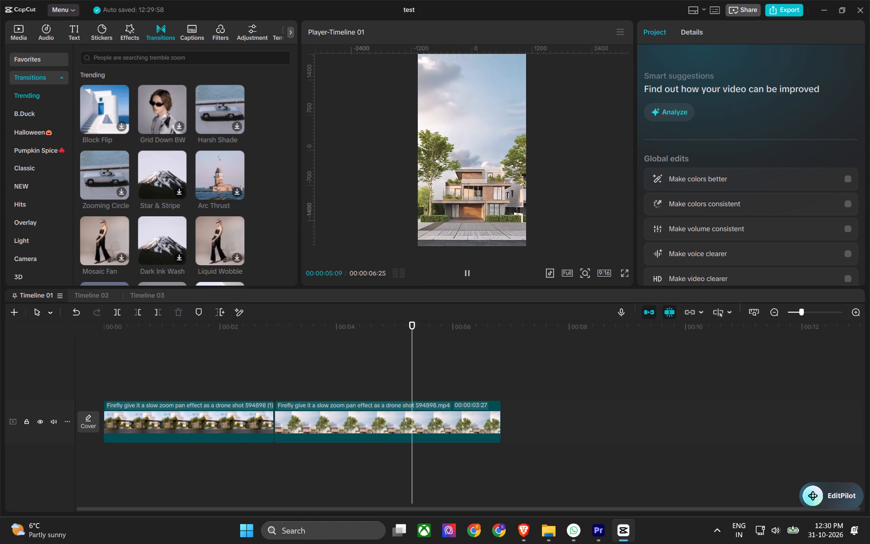
{"action": "key", "text": "space"}
{"action": "type", "text": "w"}
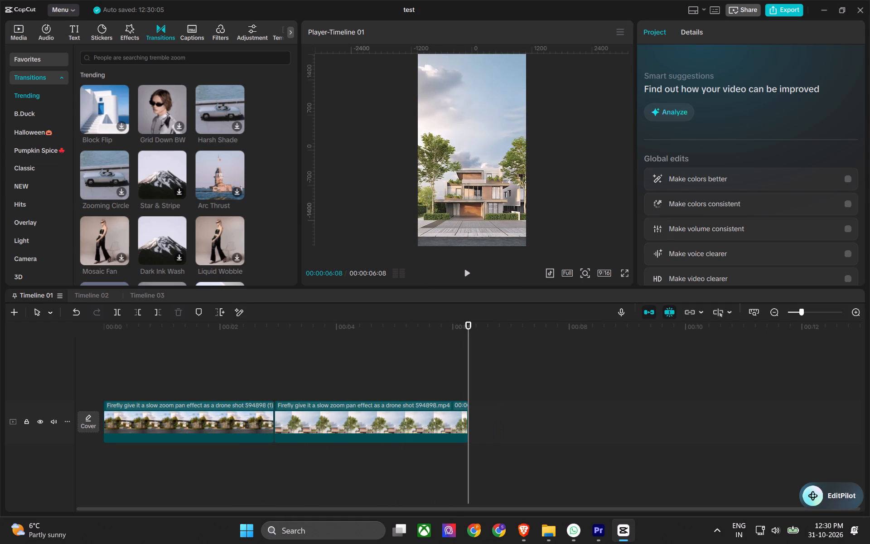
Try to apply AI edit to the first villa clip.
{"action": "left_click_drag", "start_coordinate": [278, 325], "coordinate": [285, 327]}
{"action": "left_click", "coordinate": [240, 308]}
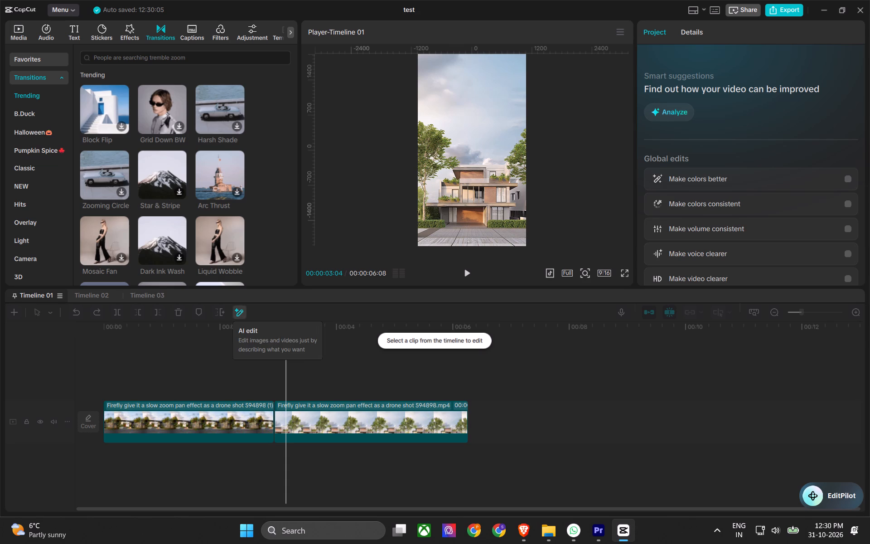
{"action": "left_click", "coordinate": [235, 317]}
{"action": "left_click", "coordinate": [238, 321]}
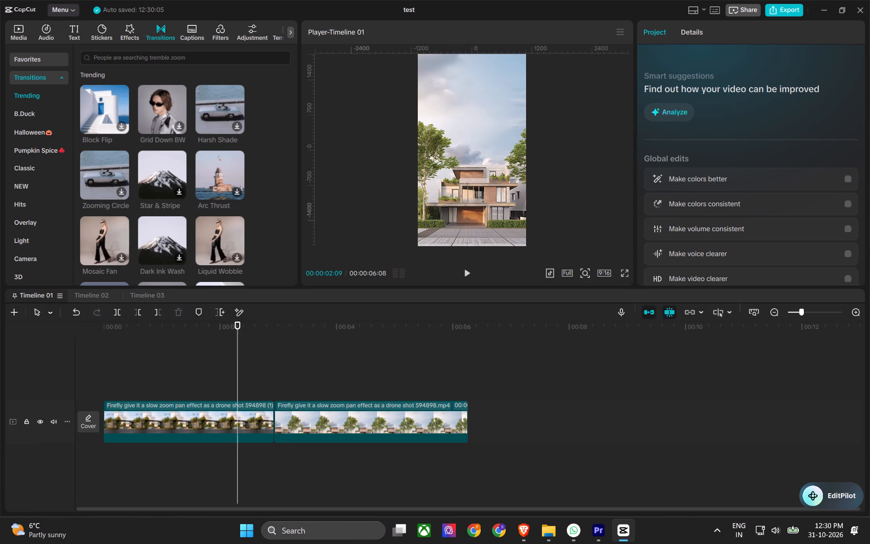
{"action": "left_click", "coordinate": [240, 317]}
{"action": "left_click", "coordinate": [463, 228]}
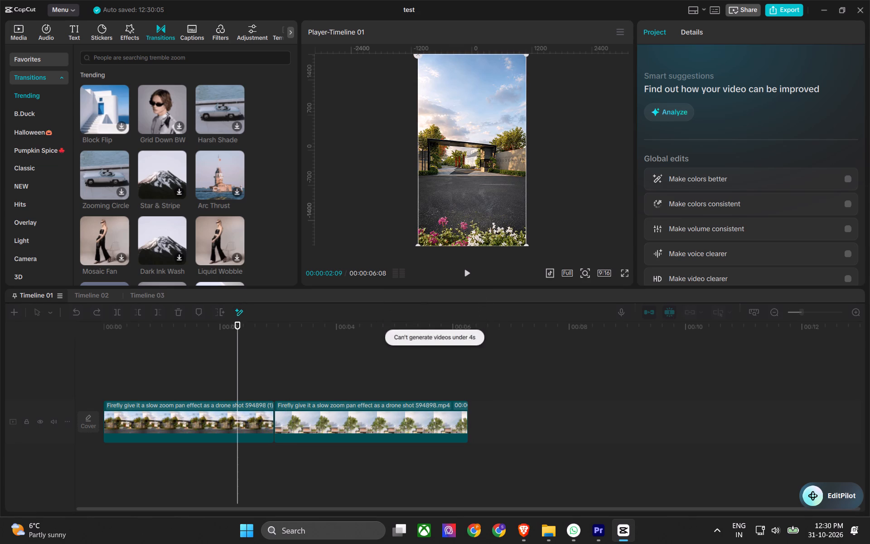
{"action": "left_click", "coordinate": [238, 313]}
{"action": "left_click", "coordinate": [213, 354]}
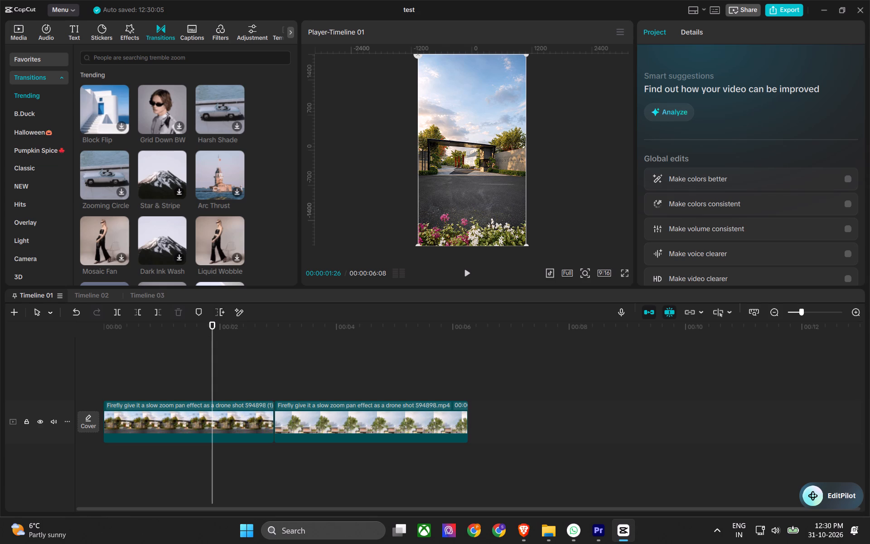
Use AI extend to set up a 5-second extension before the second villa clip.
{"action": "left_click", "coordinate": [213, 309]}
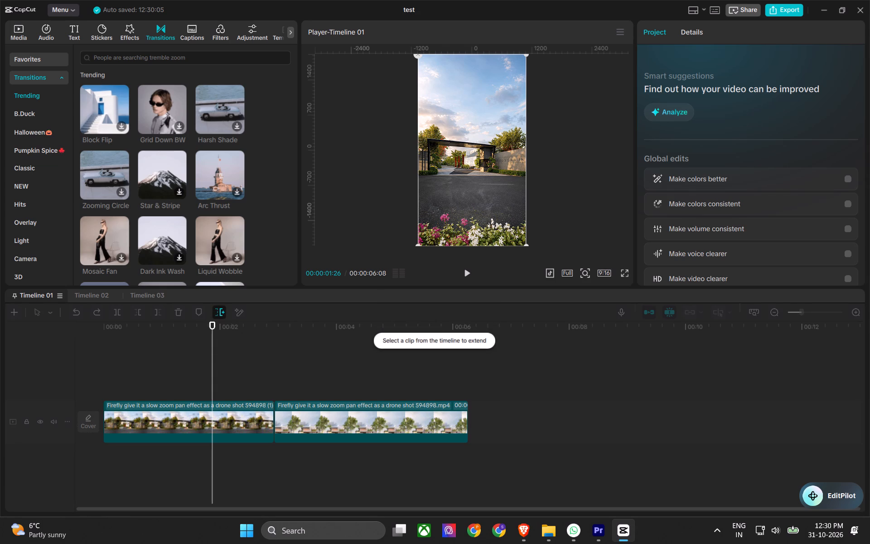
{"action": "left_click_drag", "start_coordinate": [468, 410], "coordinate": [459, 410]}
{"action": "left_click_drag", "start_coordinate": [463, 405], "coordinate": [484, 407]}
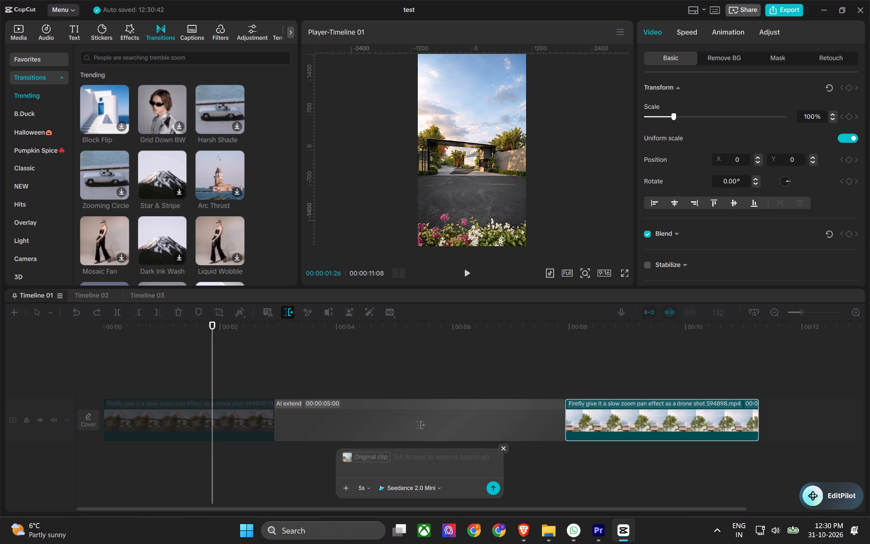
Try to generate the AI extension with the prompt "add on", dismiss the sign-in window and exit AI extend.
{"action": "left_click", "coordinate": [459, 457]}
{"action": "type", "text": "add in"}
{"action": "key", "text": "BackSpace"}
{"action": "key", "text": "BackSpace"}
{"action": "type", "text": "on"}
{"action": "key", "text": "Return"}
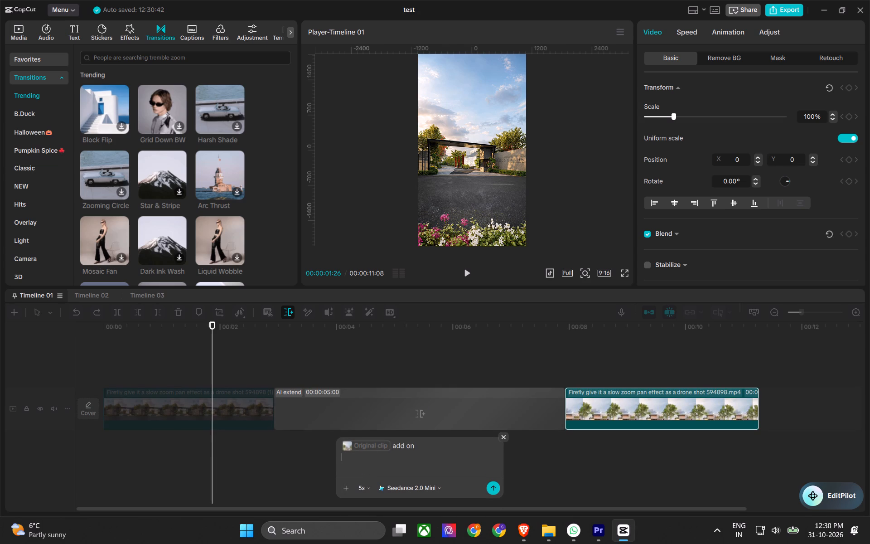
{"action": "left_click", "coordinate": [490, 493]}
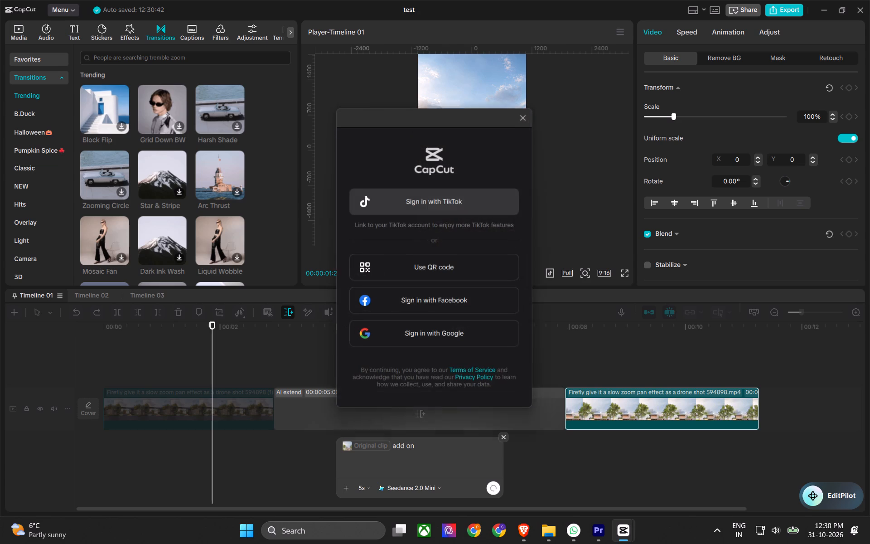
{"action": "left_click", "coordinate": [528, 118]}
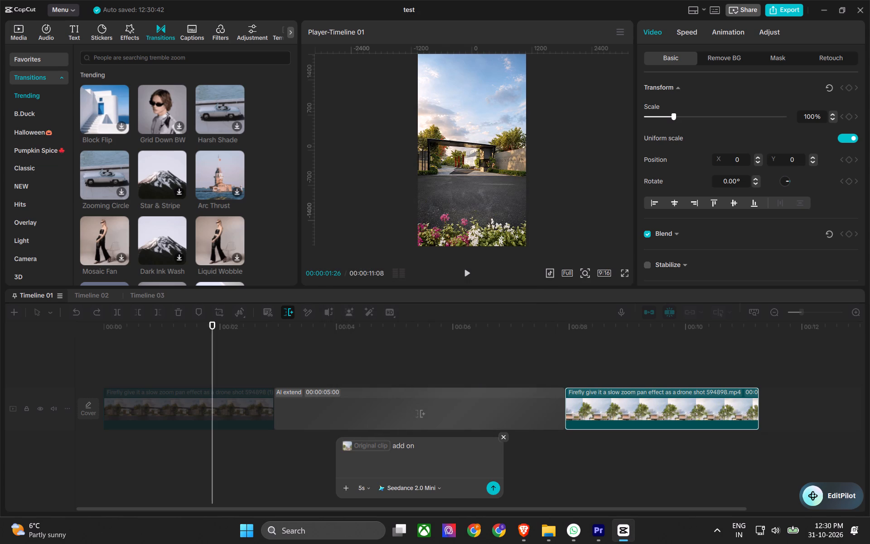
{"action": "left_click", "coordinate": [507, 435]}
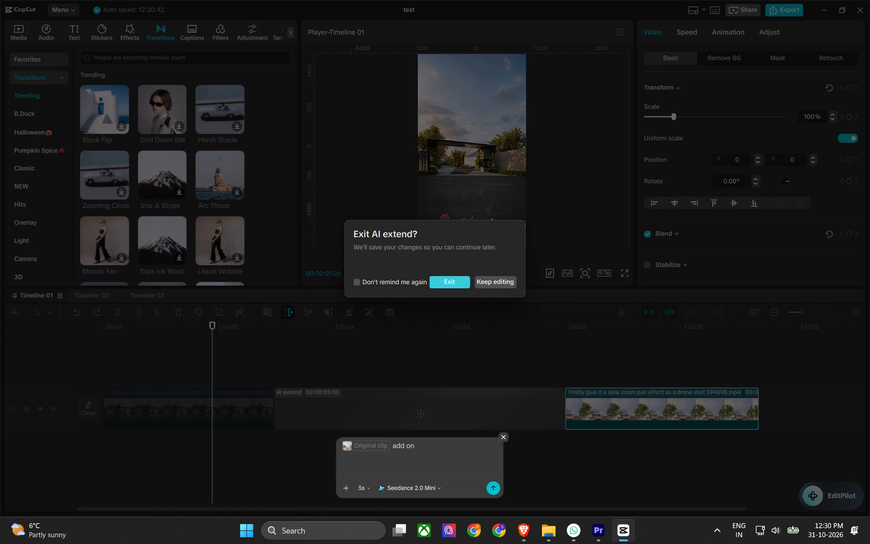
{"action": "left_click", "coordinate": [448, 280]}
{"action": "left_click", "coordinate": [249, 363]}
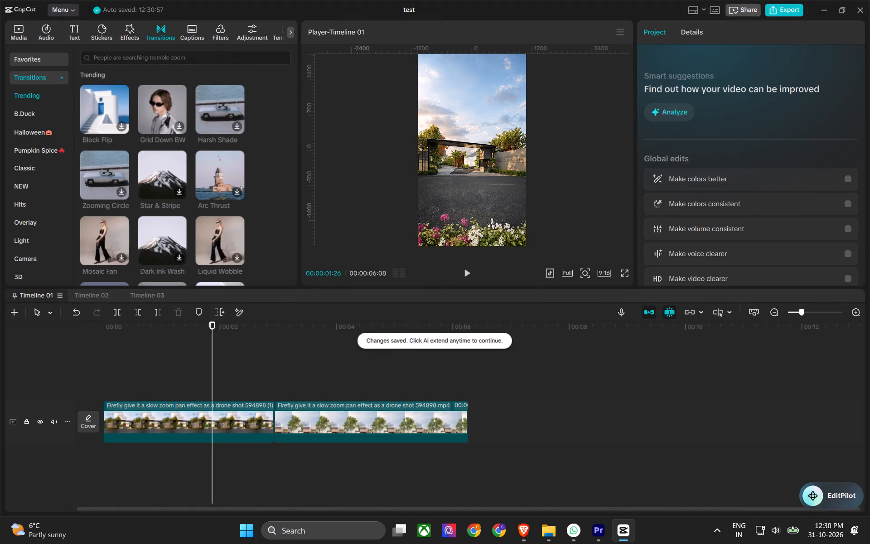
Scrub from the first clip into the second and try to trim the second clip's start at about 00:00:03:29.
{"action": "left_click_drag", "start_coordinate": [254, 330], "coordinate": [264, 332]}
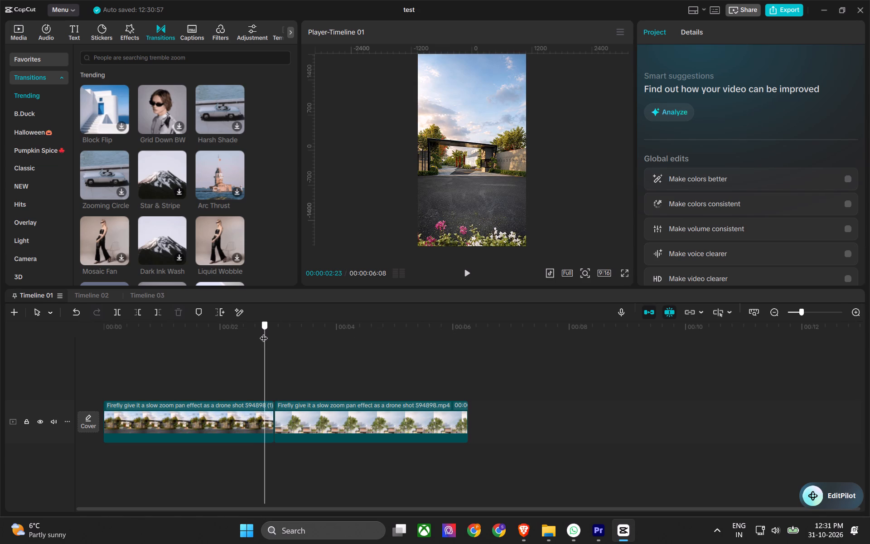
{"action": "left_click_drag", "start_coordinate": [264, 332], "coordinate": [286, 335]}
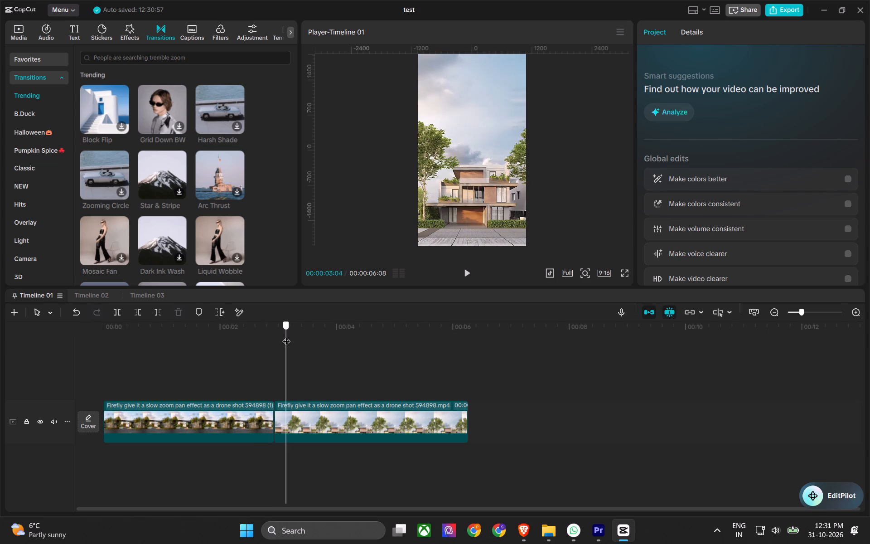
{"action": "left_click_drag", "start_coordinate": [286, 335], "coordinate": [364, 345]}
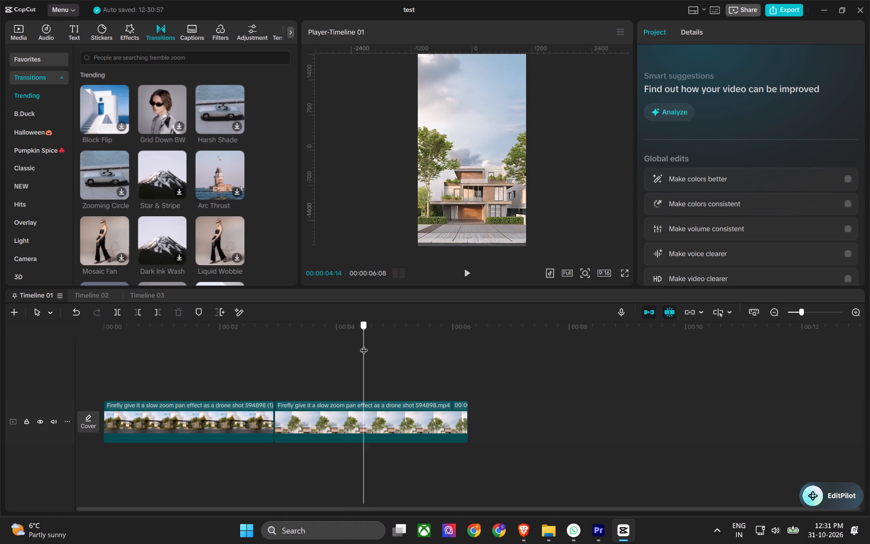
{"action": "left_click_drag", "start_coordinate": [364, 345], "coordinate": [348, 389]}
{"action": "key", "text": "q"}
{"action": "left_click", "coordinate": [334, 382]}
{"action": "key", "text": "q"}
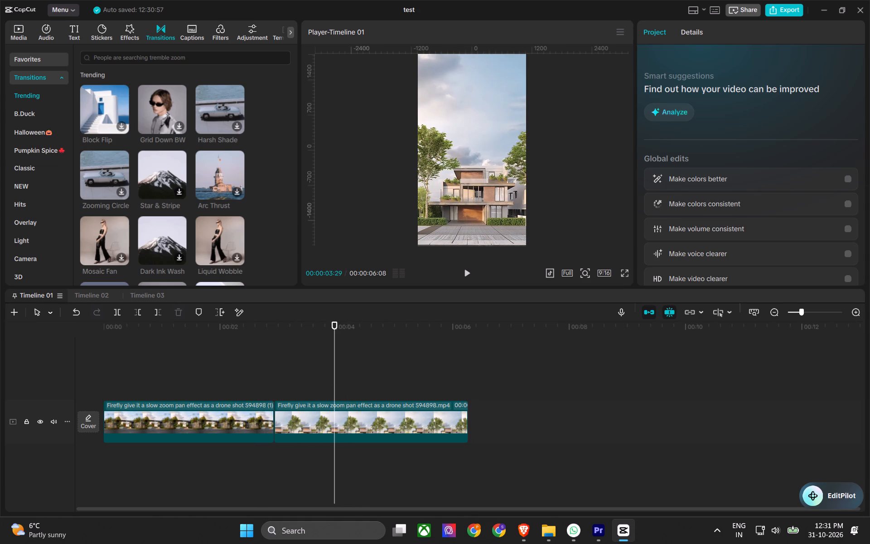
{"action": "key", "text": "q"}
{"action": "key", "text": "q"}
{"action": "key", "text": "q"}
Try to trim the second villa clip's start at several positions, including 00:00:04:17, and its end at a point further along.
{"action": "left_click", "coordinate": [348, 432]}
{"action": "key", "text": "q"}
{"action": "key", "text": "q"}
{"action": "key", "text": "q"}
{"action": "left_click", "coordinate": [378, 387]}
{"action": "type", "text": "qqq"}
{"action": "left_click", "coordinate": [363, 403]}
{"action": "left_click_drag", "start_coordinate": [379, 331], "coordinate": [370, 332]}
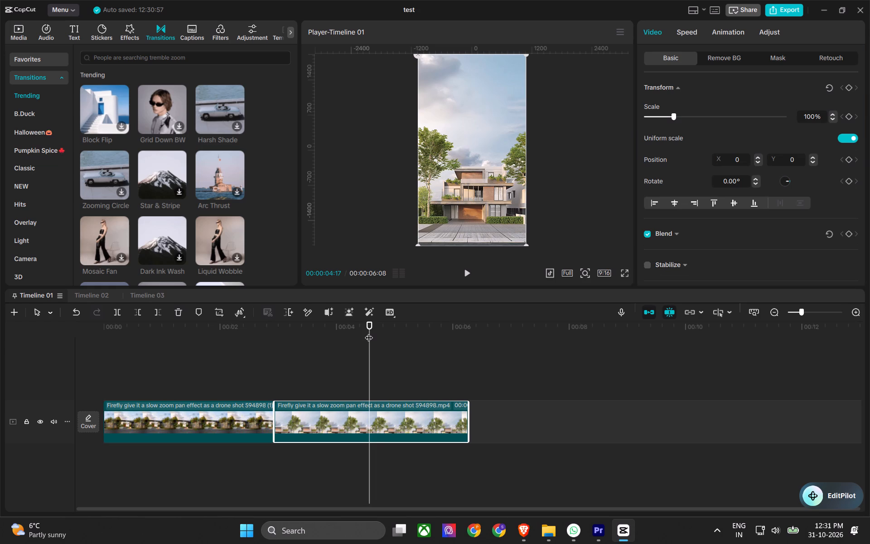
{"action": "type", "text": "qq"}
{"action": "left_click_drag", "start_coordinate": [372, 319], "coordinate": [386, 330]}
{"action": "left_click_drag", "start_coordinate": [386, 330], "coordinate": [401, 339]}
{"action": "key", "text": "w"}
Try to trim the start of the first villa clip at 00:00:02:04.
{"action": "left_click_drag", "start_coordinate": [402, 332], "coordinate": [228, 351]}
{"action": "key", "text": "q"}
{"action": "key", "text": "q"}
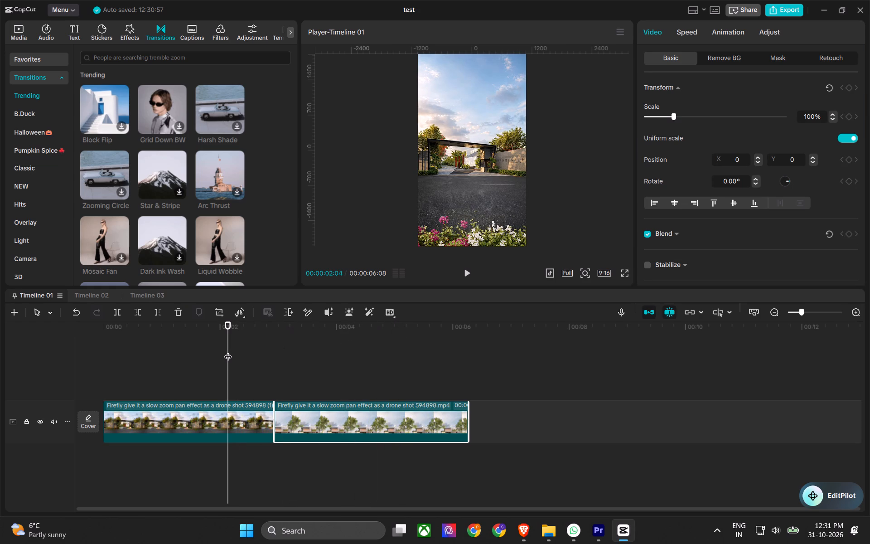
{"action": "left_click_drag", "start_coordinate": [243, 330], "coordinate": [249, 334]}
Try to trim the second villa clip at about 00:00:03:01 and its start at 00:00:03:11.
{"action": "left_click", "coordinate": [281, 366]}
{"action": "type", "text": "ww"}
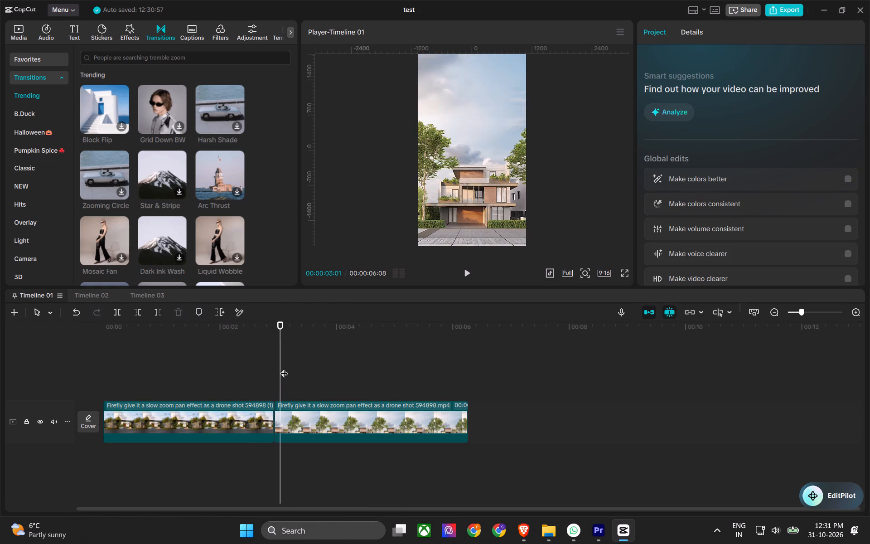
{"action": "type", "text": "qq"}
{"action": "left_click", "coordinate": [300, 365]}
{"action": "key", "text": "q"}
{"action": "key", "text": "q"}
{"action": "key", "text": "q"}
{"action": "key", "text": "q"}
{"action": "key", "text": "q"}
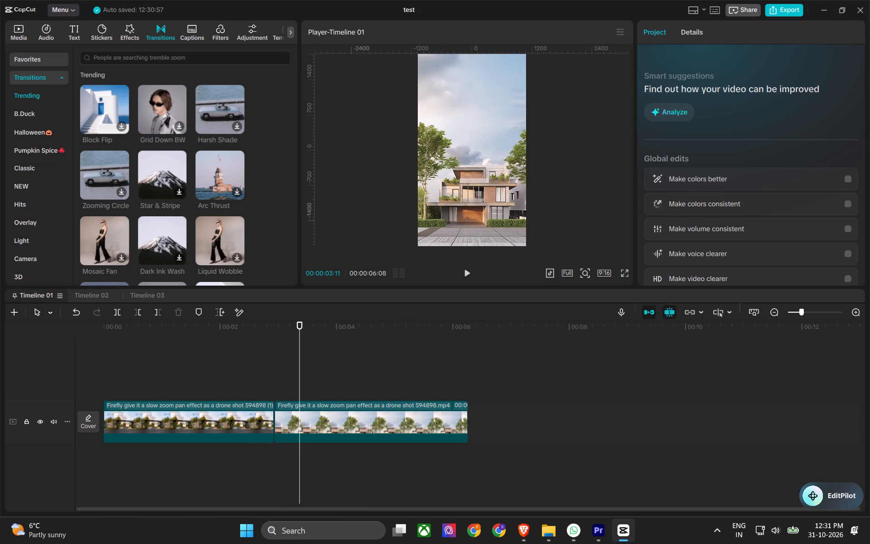
View the project details of the test project.
{"action": "left_click", "coordinate": [691, 29]}
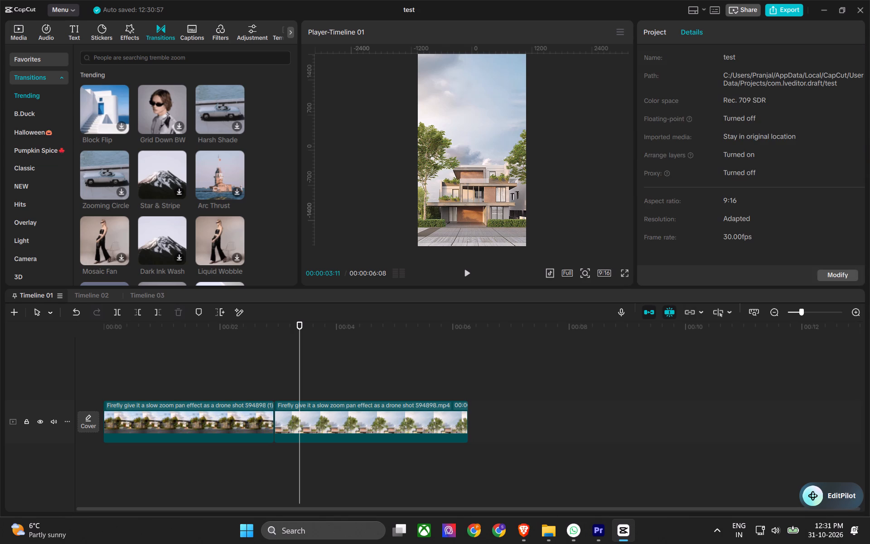
Switch to Brave, toggle playback of the YouTube video, and return to the new tab.
{"action": "left_click", "coordinate": [513, 530]}
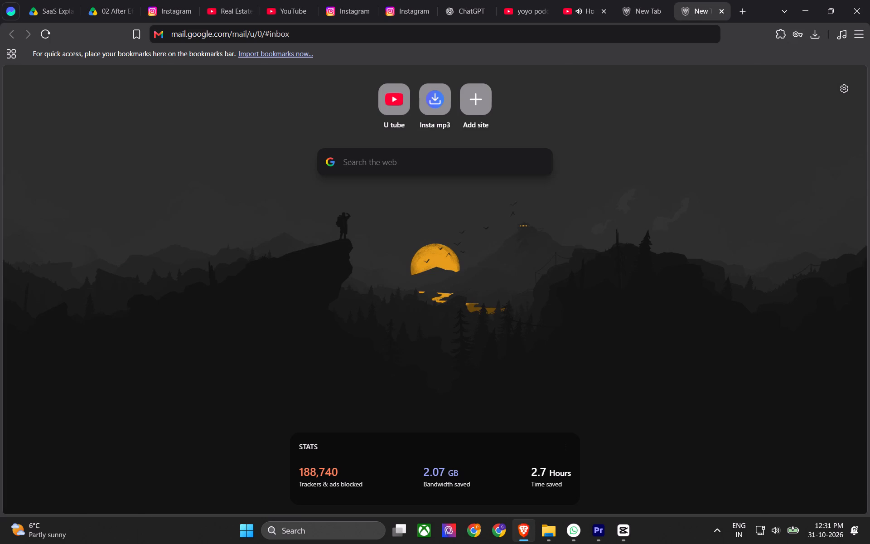
{"action": "left_click", "coordinate": [596, 16]}
{"action": "key", "text": "space"}
{"action": "left_click", "coordinate": [694, 13]}
{"action": "left_click", "coordinate": [749, 14]}
{"action": "left_click", "coordinate": [504, 38]}
{"action": "type", "text": "hirdesh"}
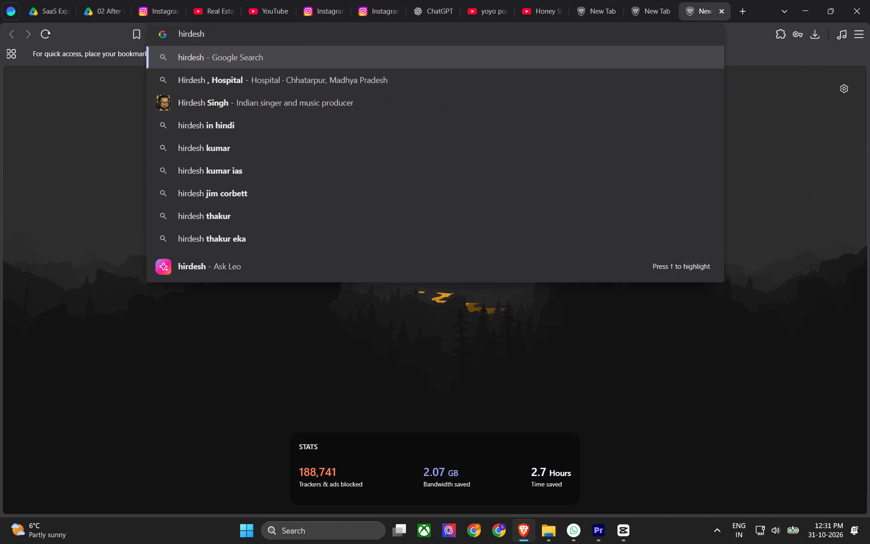
{"action": "key", "text": "Down"}
{"action": "key", "text": "Down"}
{"action": "key", "text": "Return"}
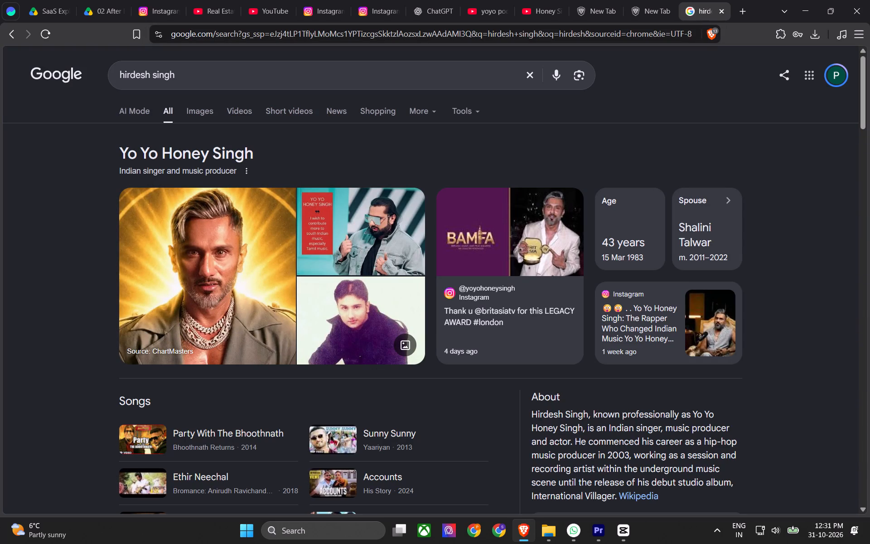
Look through the Hirdesh Singh search results and expand the full answer to "Who is Hirdesh Singh?".
{"action": "scroll", "coordinate": [53, 181], "scroll_direction": "down", "scroll_amount": 8}
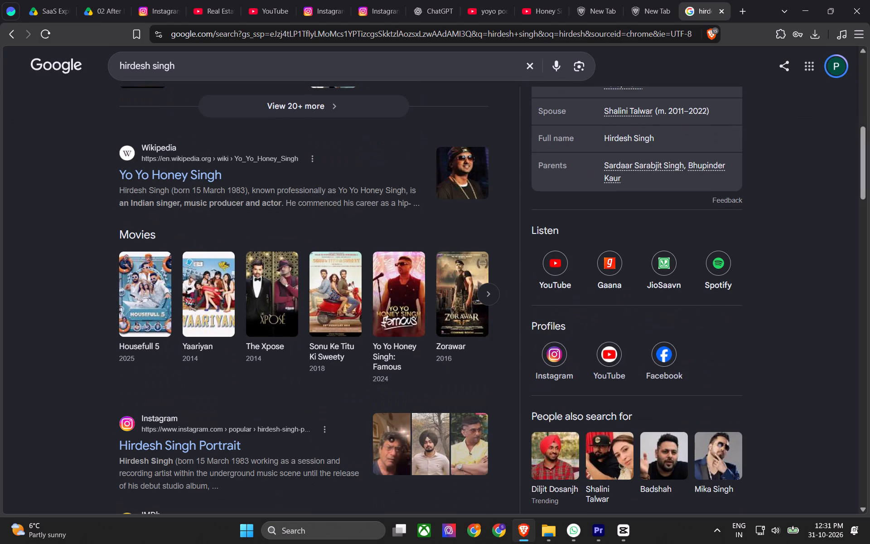
{"action": "scroll", "coordinate": [50, 189], "scroll_direction": "down", "scroll_amount": 6}
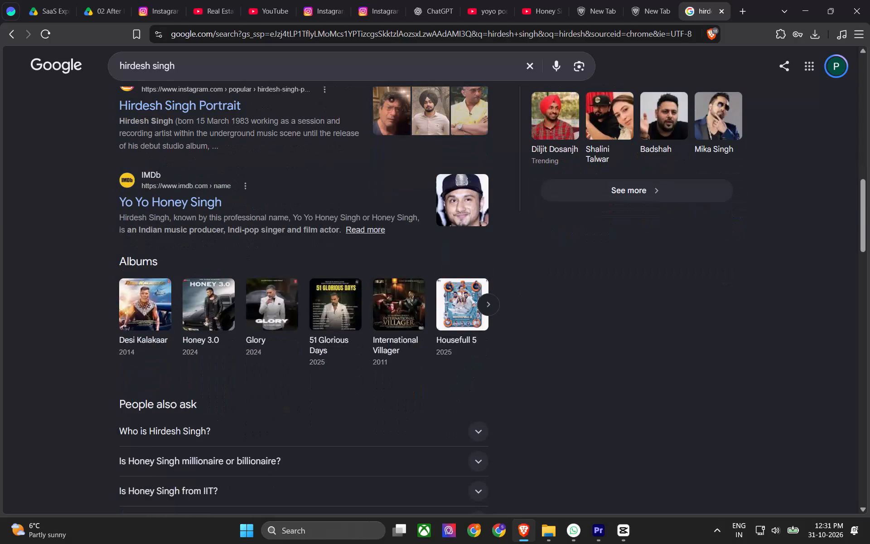
{"action": "scroll", "coordinate": [49, 191], "scroll_direction": "down", "scroll_amount": 5}
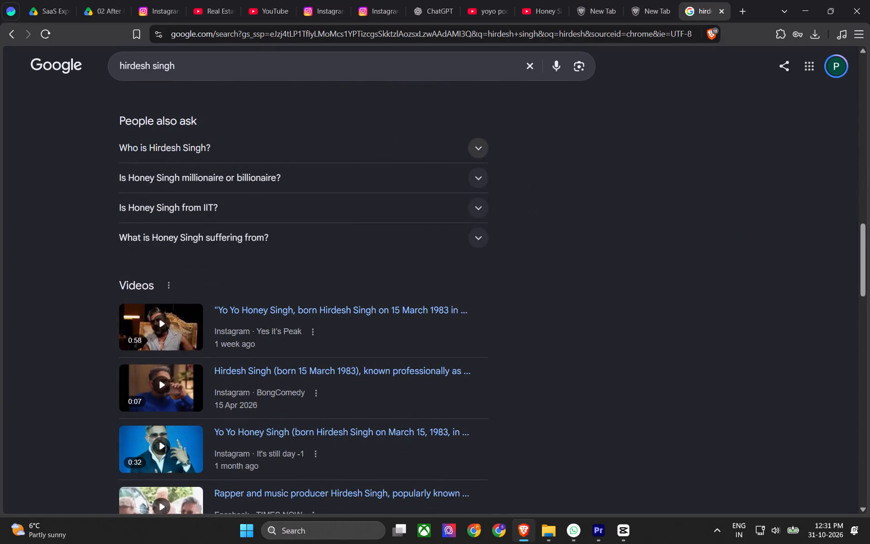
{"action": "left_click", "coordinate": [225, 151]}
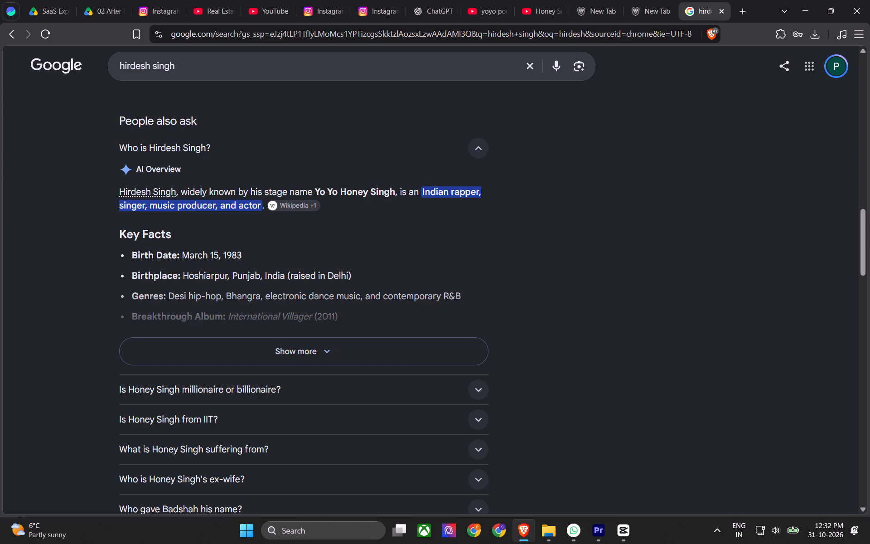
{"action": "left_click", "coordinate": [174, 344]}
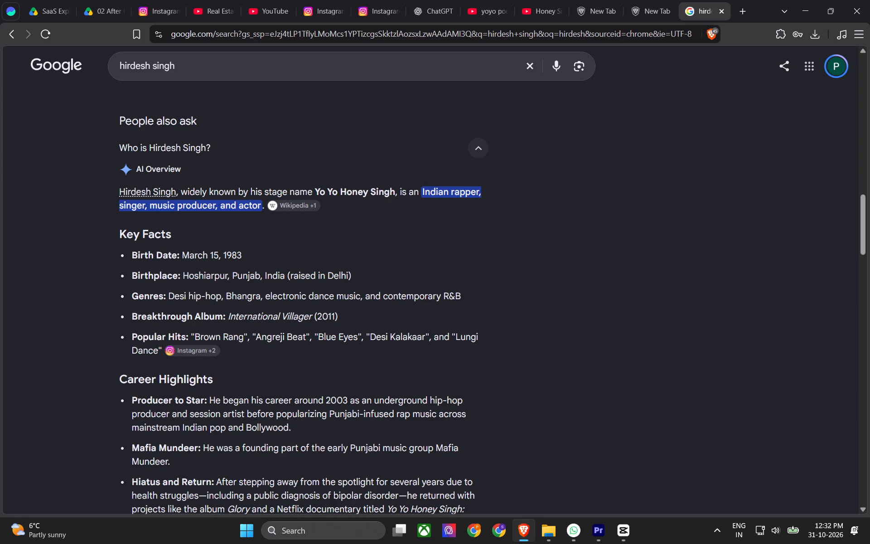
Read and collapse the answers to "Is Honey Singh millionaire or billionaire?" and "Is Honey Singh from IIT?".
{"action": "scroll", "coordinate": [109, 267], "scroll_direction": "down", "scroll_amount": 8}
{"action": "left_click", "coordinate": [257, 262]}
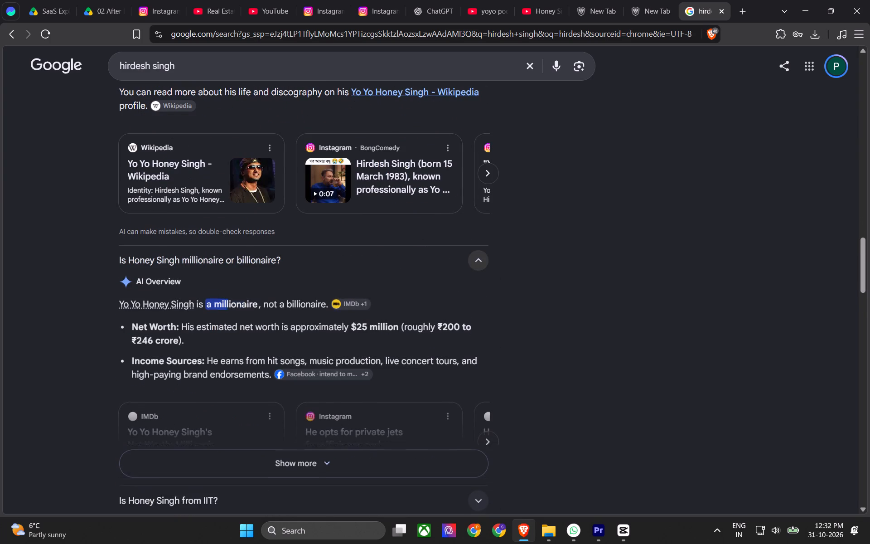
{"action": "left_click", "coordinate": [257, 262]}
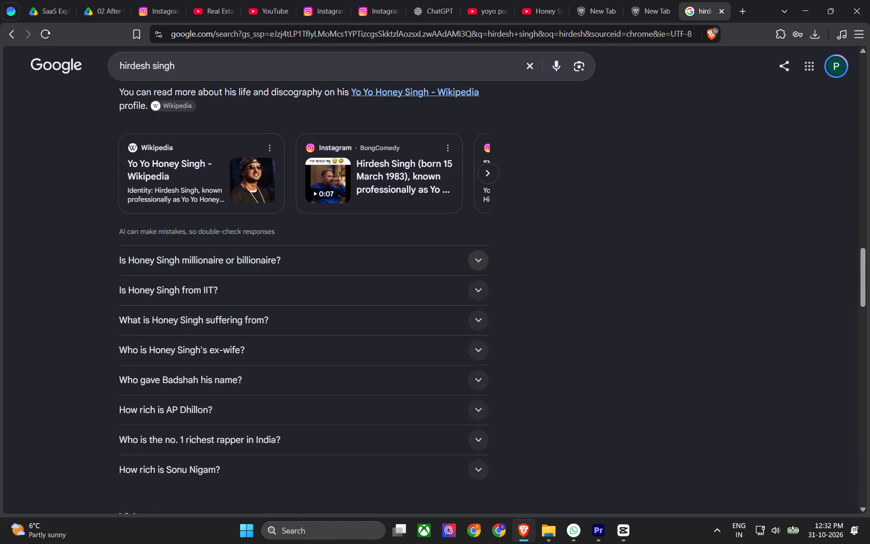
{"action": "left_click", "coordinate": [249, 282]}
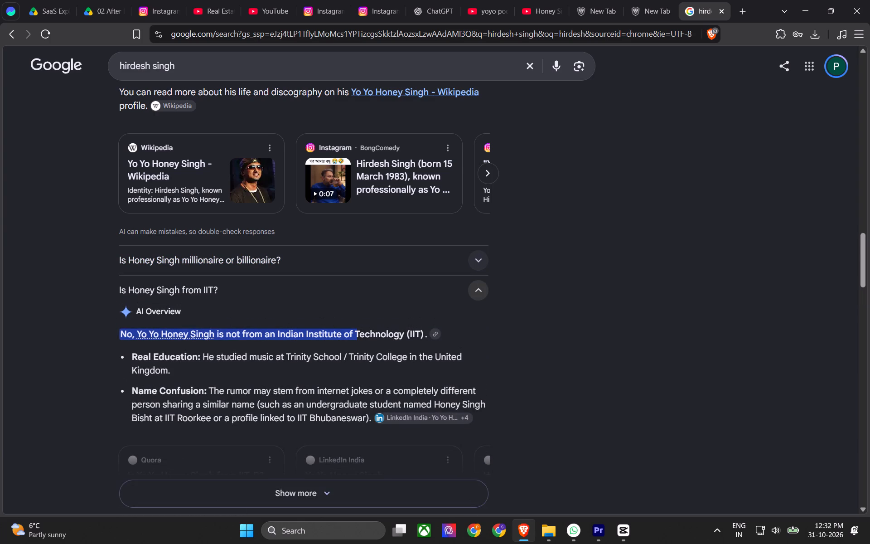
{"action": "left_click", "coordinate": [249, 282]}
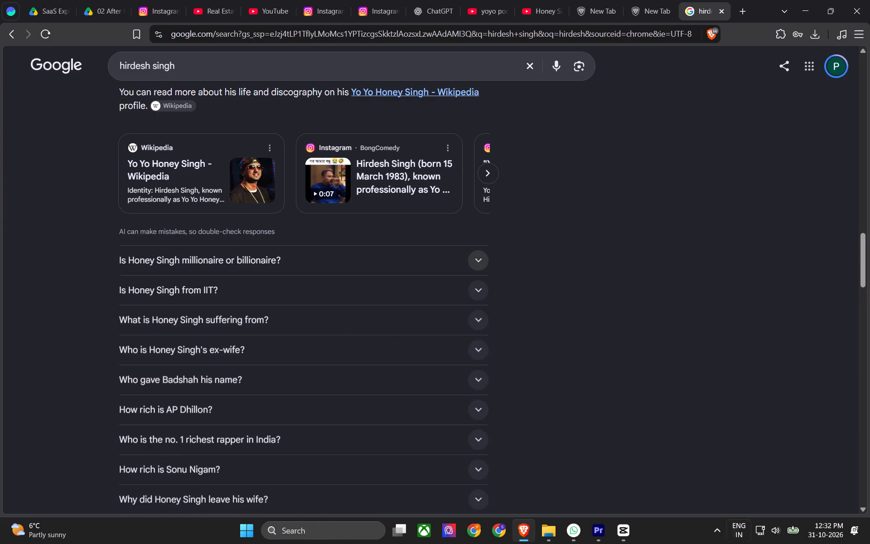
Resume playback of the Honey Singh YouTube video in the background while staying on the search results.
{"action": "left_click", "coordinate": [755, 525]}
{"action": "left_click", "coordinate": [758, 266]}
{"action": "left_click", "coordinate": [628, 312]}
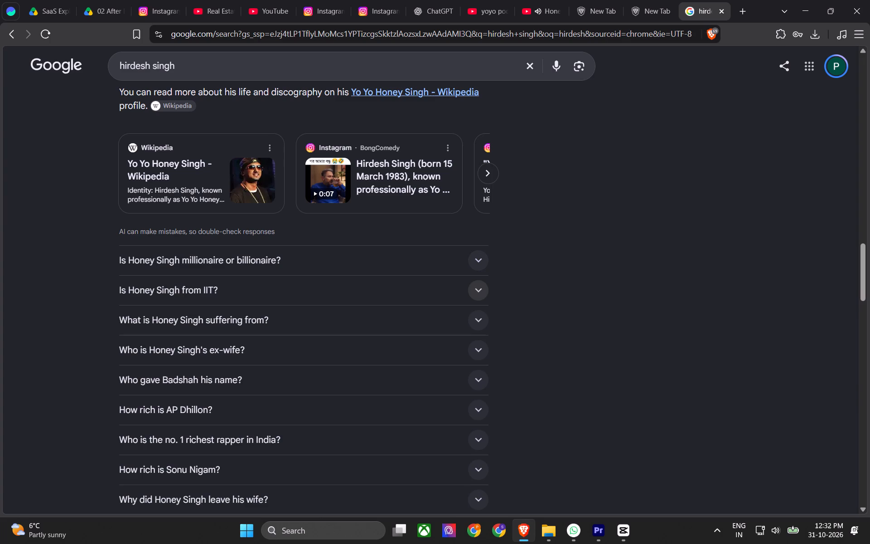
Expand the answer to "What is Honey Singh suffering from?" to read it.
{"action": "left_click", "coordinate": [335, 321]}
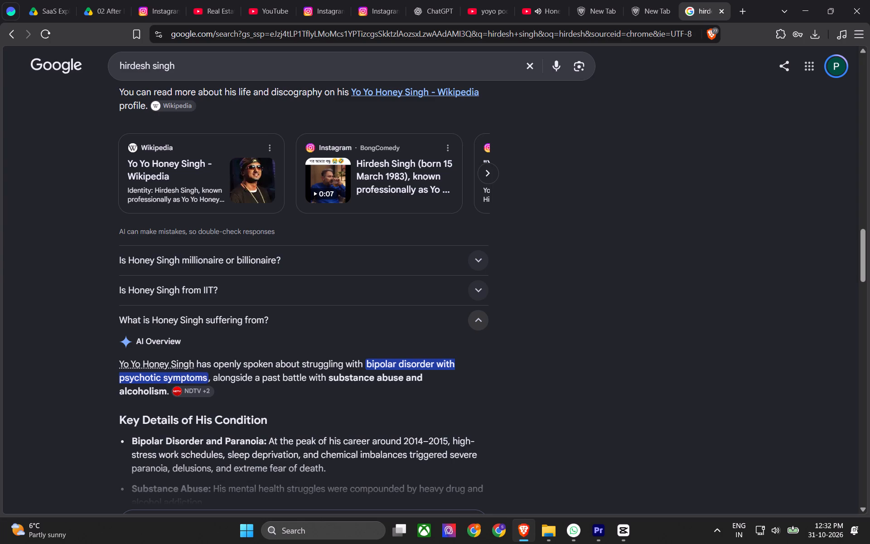
Go to the playing Honey Singh YouTube video and rewind it by three short skips.
{"action": "left_click", "coordinate": [549, 9]}
{"action": "key", "text": "Left"}
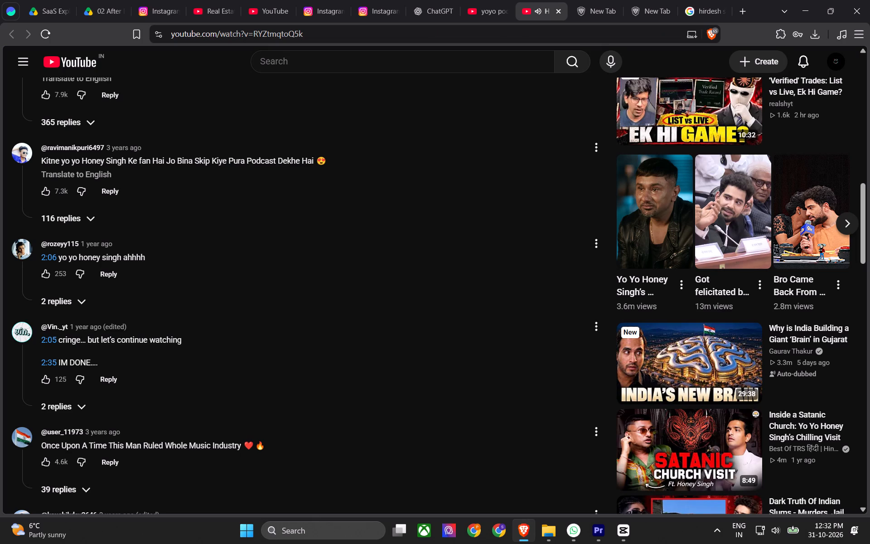
{"action": "key", "text": "Left"}
{"action": "key", "text": "Left"}
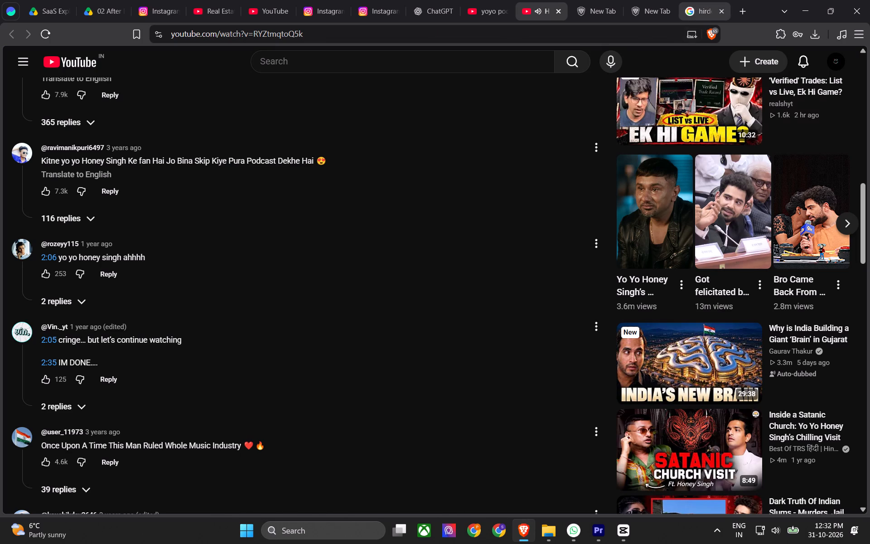
{"action": "left_click", "coordinate": [708, 13]}
{"action": "scroll", "coordinate": [232, 289], "scroll_direction": "down", "scroll_amount": 3}
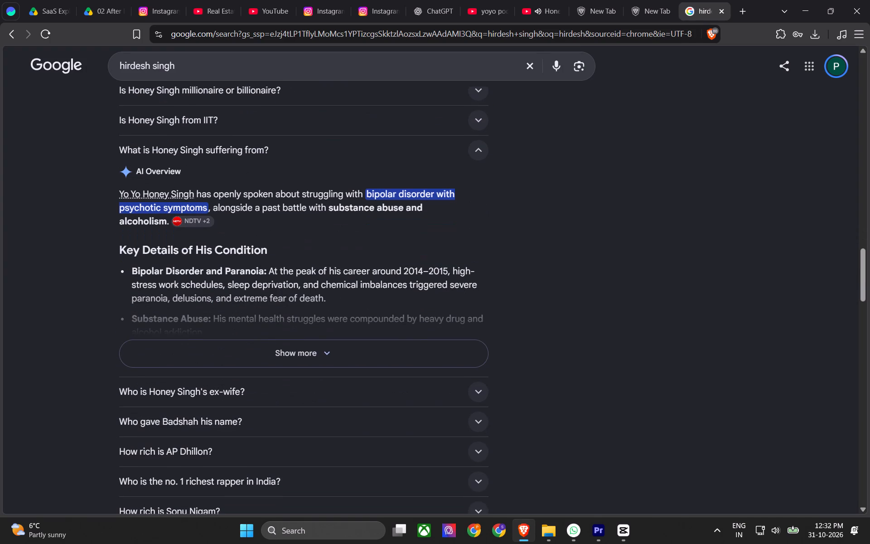
{"action": "scroll", "coordinate": [230, 274], "scroll_direction": "down", "scroll_amount": 7}
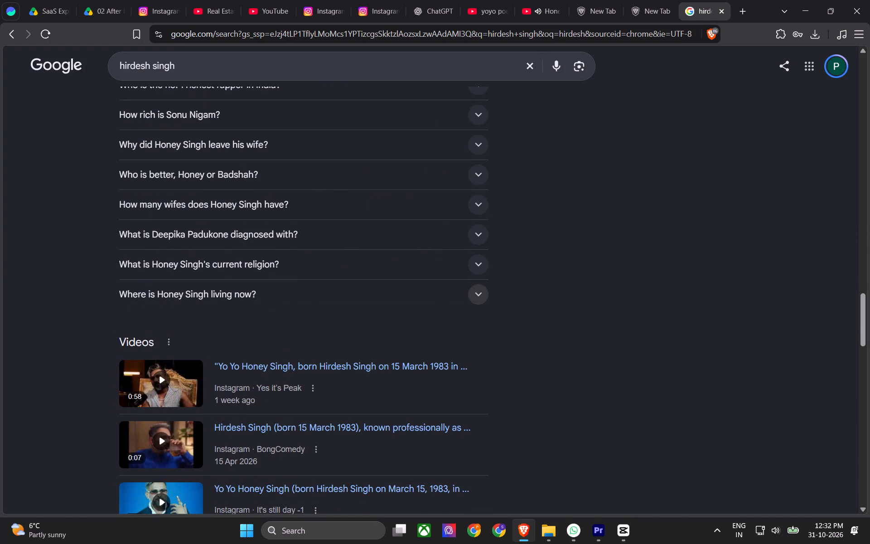
{"action": "scroll", "coordinate": [700, 4], "scroll_direction": "up", "scroll_amount": 6}
{"action": "middle_click", "coordinate": [700, 4]}
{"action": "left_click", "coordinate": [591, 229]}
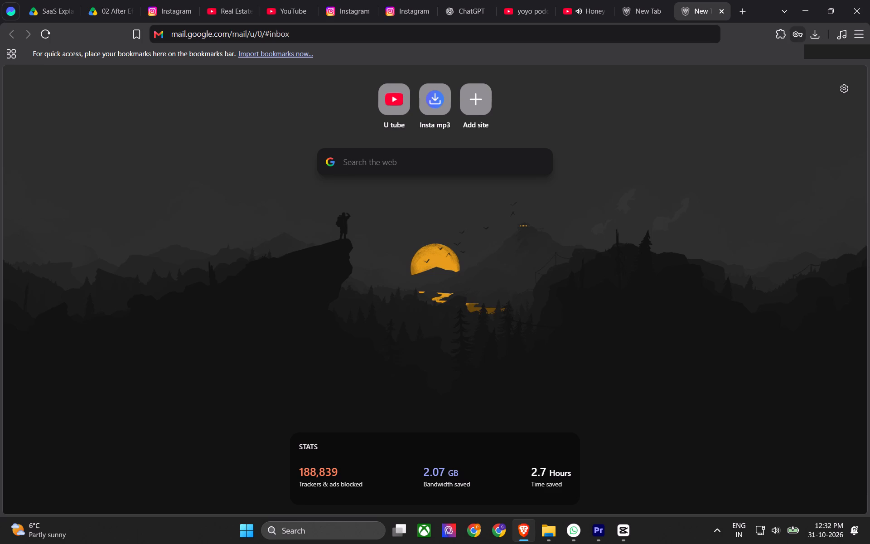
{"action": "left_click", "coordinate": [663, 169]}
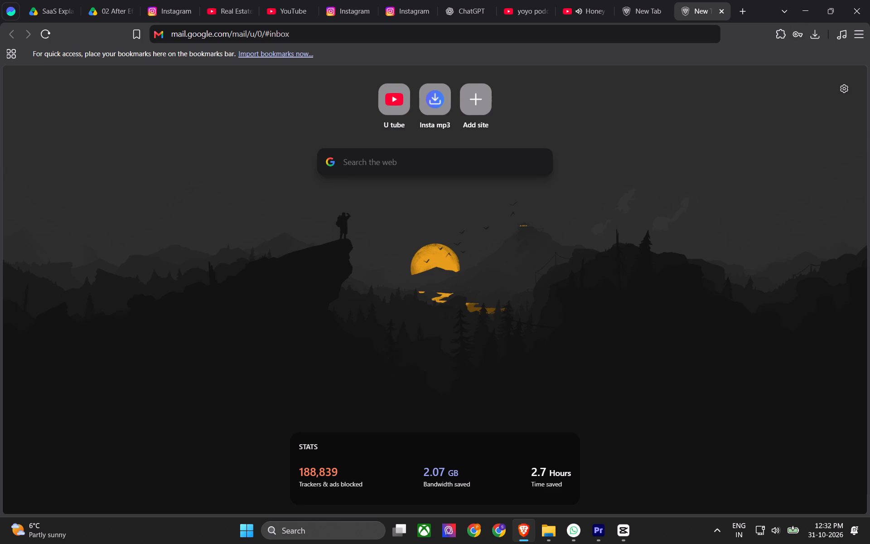
Switch to CapCut, select the second villa clip and scrub through both clips, stopping at 00:00:03:28.
{"action": "left_click", "coordinate": [619, 534]}
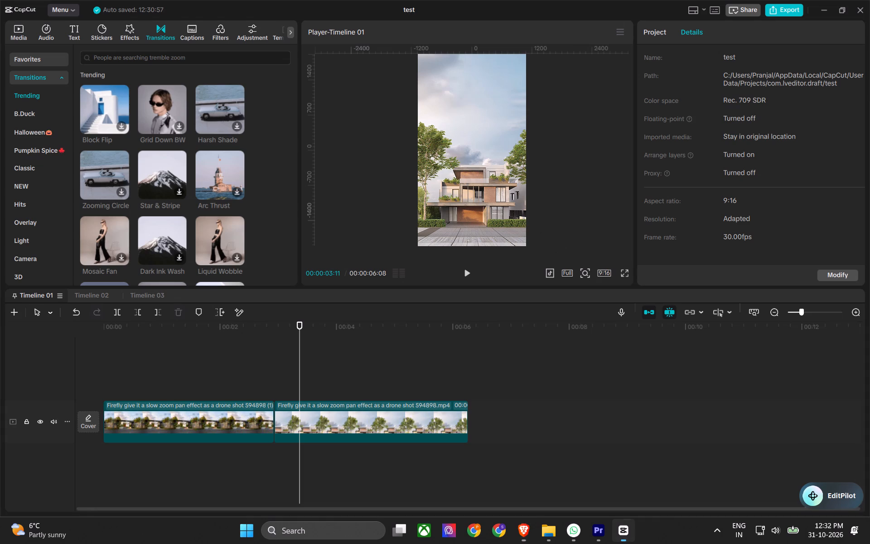
{"action": "left_click_drag", "start_coordinate": [290, 325], "coordinate": [276, 325]}
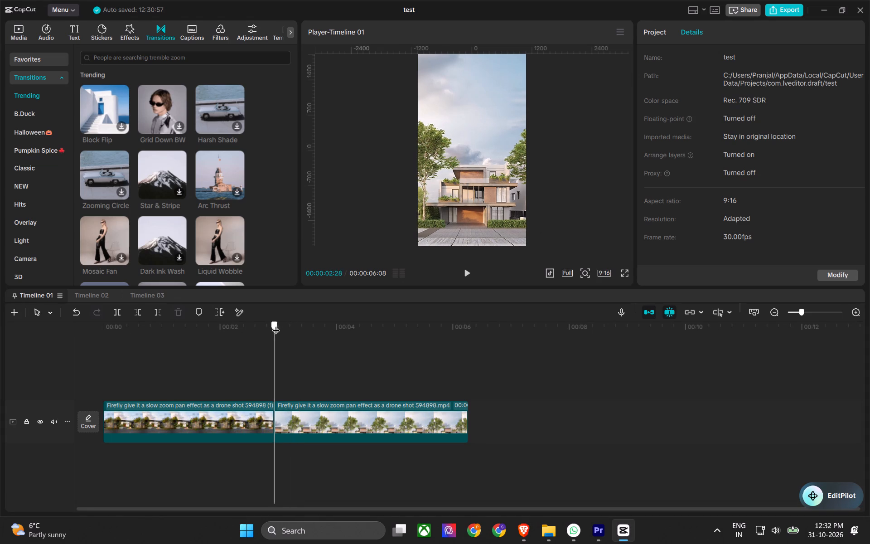
{"action": "left_click_drag", "start_coordinate": [276, 325], "coordinate": [285, 332]}
{"action": "left_click", "coordinate": [342, 401]}
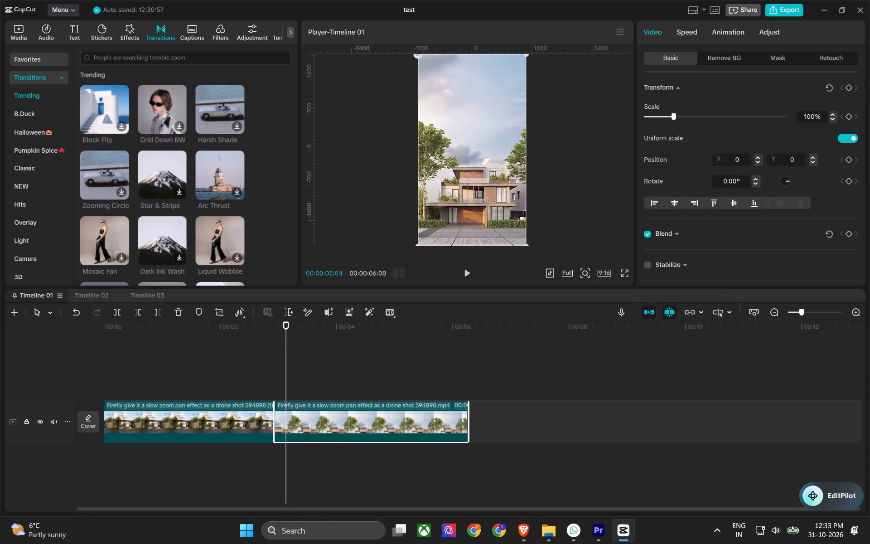
{"action": "left_click_drag", "start_coordinate": [295, 325], "coordinate": [203, 339]}
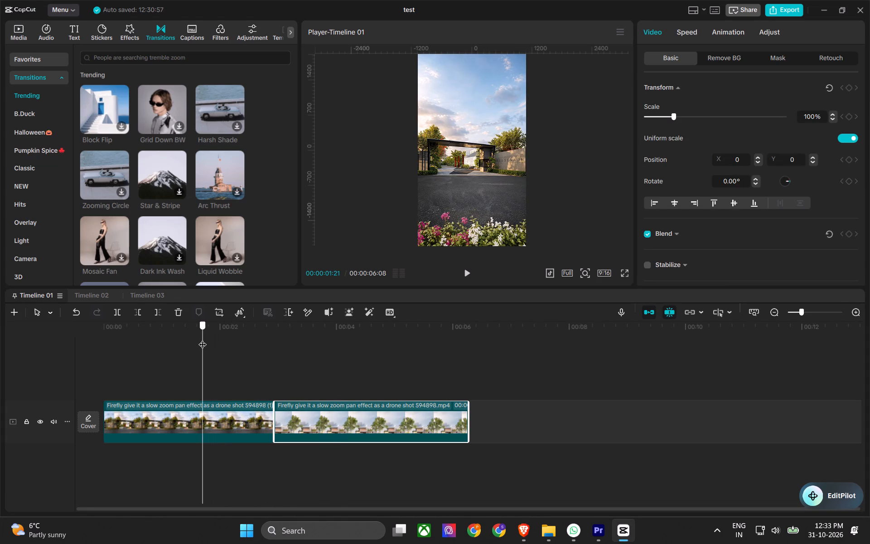
{"action": "left_click_drag", "start_coordinate": [203, 339], "coordinate": [332, 362]}
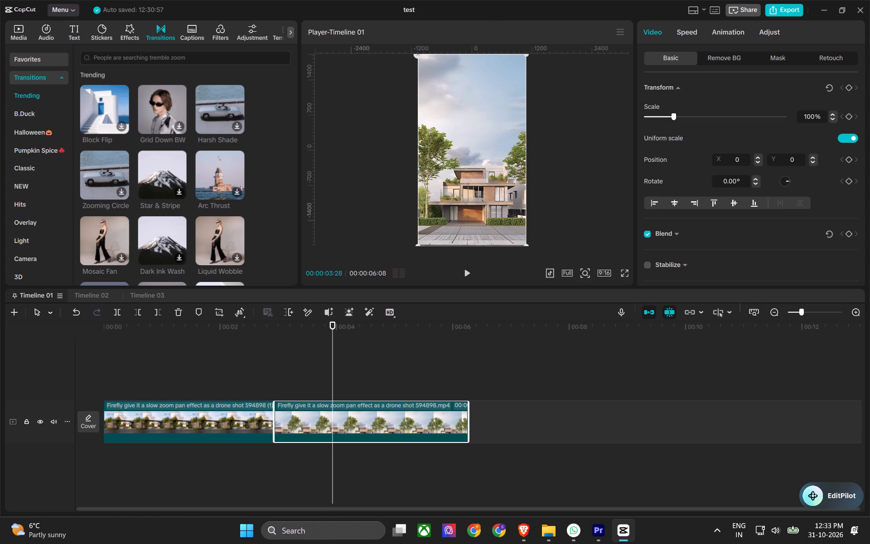
Browse the available adjustment options and the Featured filters.
{"action": "scroll", "coordinate": [201, 34], "scroll_direction": "down", "scroll_amount": 2}
{"action": "left_click", "coordinate": [243, 31]}
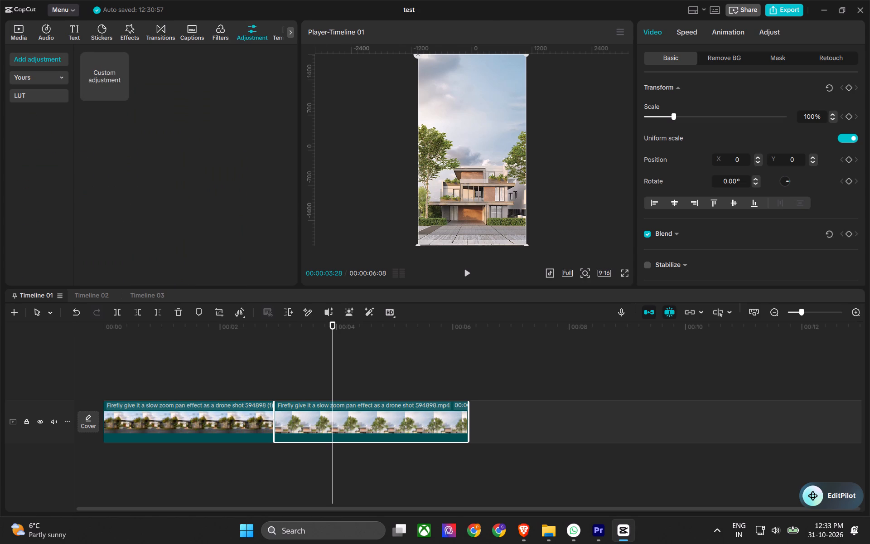
{"action": "left_click", "coordinate": [218, 32]}
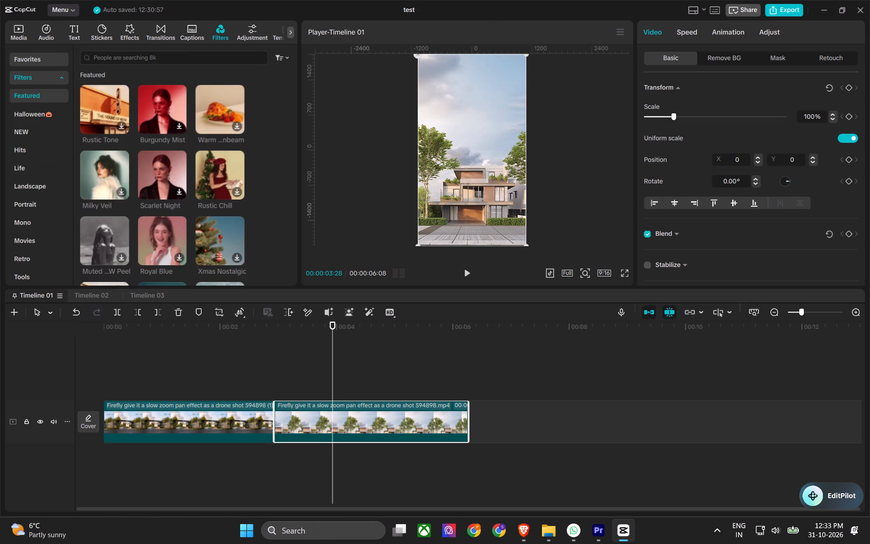
{"action": "scroll", "coordinate": [221, 35], "scroll_direction": "down", "scroll_amount": 5}
{"action": "left_click", "coordinate": [288, 31]}
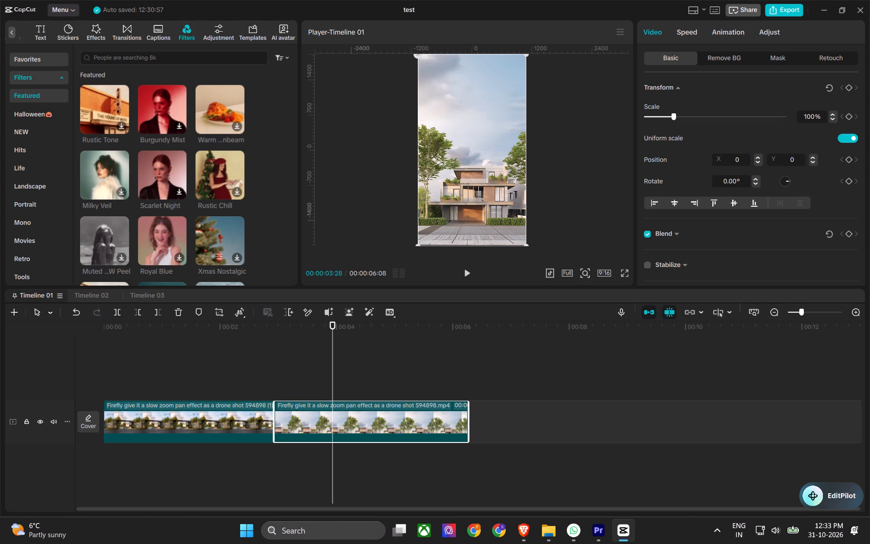
{"action": "left_click", "coordinate": [8, 29]}
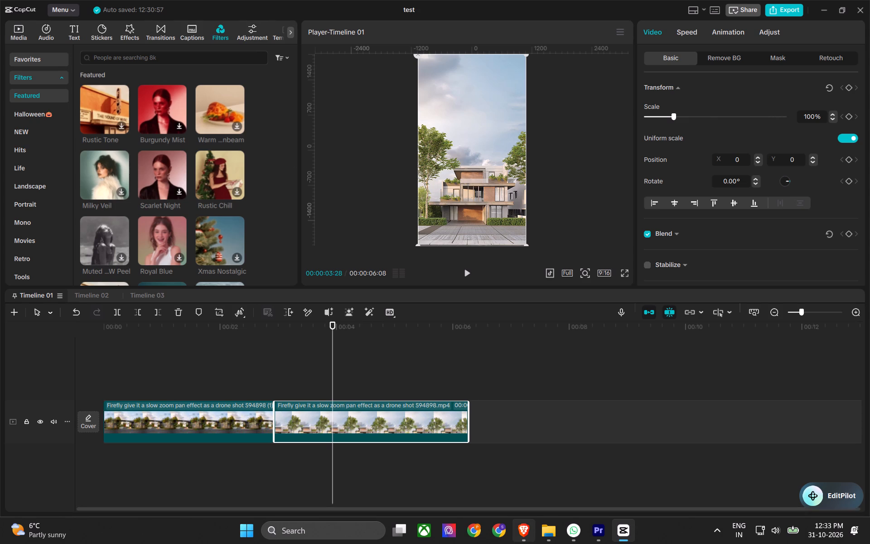
Switch to Brave and search Google for "secularism meaning".
{"action": "left_click", "coordinate": [514, 529]}
{"action": "left_click", "coordinate": [670, 31]}
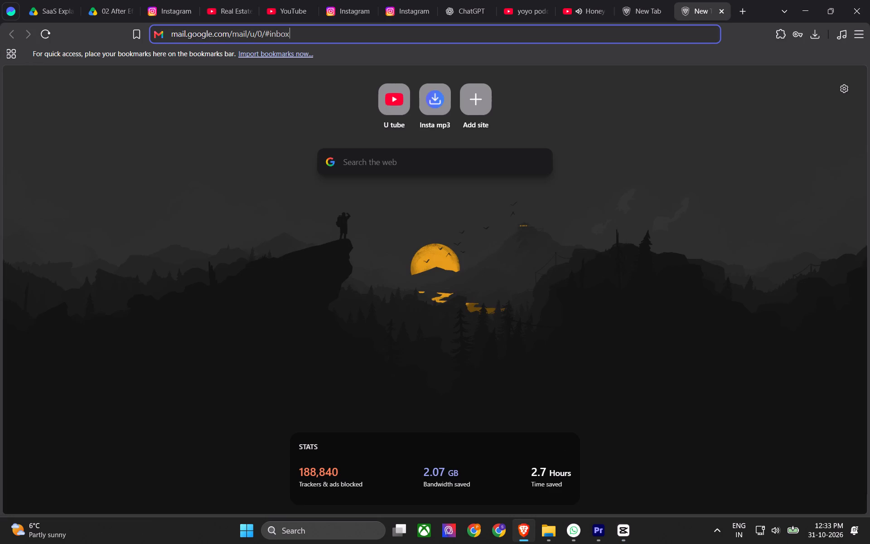
{"action": "type", "text": "se"}
{"action": "type", "text": "cularis"}
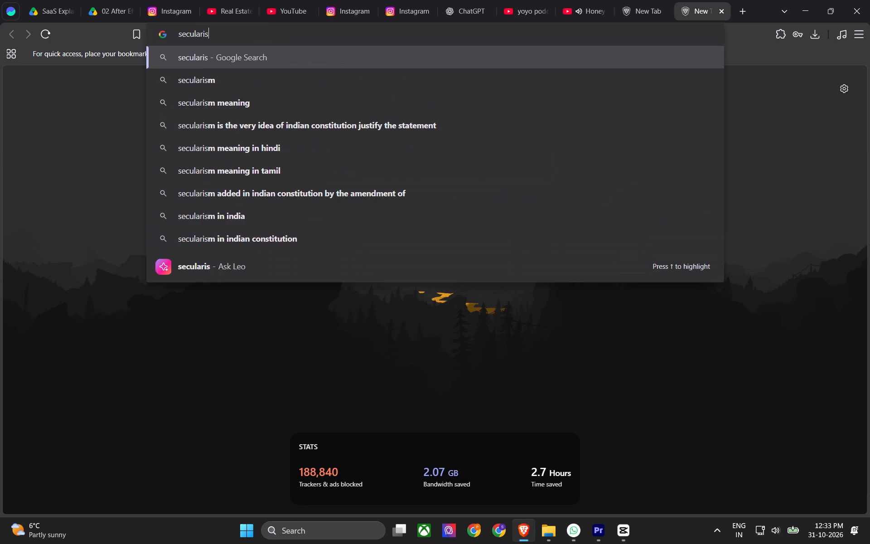
{"action": "key", "text": "Down"}
{"action": "key", "text": "Down"}
{"action": "key", "text": "Return"}
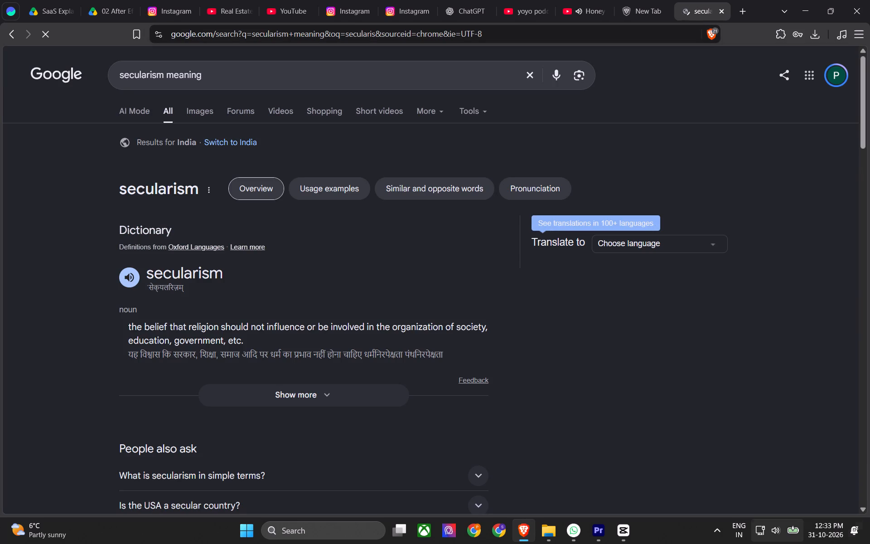
Pause the Honey Singh video from the system media controls.
{"action": "left_click", "coordinate": [773, 533]}
{"action": "left_click", "coordinate": [767, 256]}
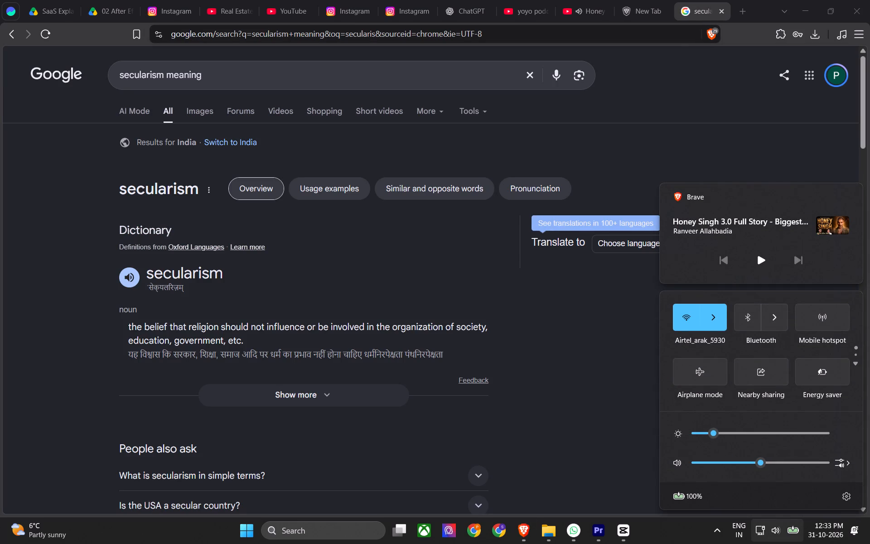
{"action": "left_click", "coordinate": [86, 326]}
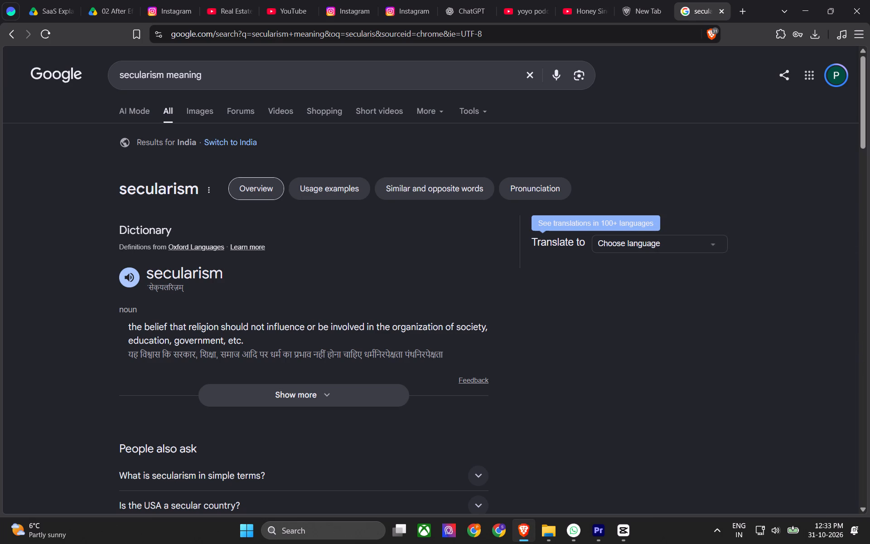
Expand the question "What is secularism in simple terms?" and read the answer.
{"action": "left_click", "coordinate": [361, 461]}
{"action": "scroll", "coordinate": [435, 437], "scroll_direction": "down", "scroll_amount": 1}
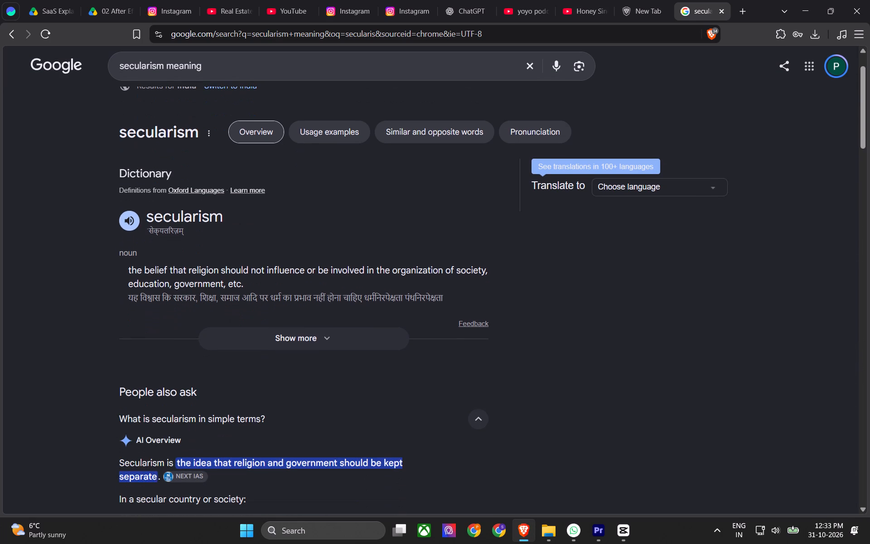
{"action": "scroll", "coordinate": [63, 456], "scroll_direction": "down", "scroll_amount": 1}
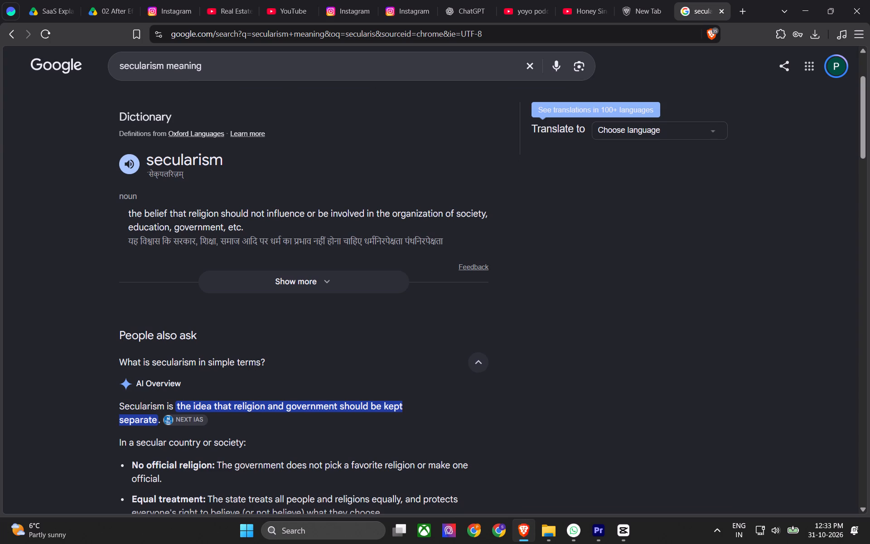
Resume the Honey Singh video from the system media controls.
{"action": "left_click", "coordinate": [783, 520]}
{"action": "left_click", "coordinate": [773, 540]}
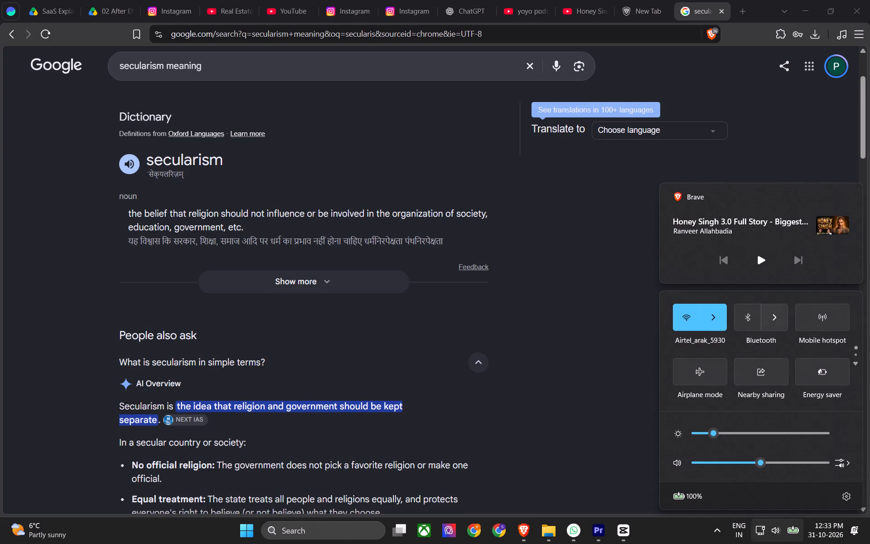
{"action": "left_click", "coordinate": [756, 264]}
{"action": "left_click", "coordinate": [587, 323]}
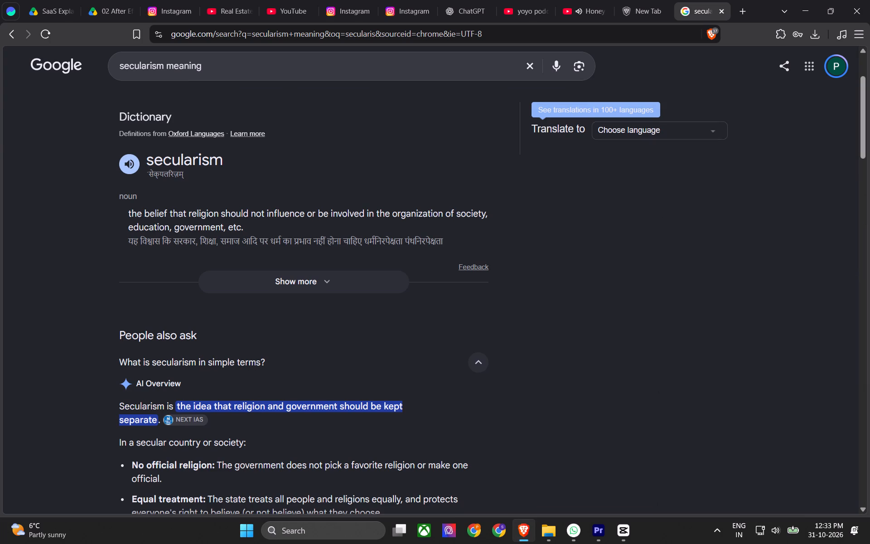
Go back from the secularism results to the new tab page and return to CapCut.
{"action": "left_click", "coordinate": [10, 34]}
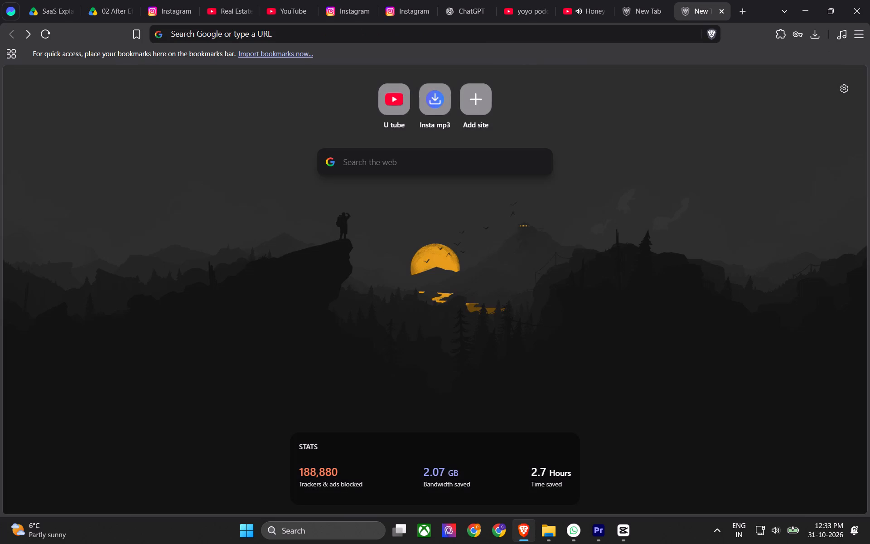
{"action": "left_click", "coordinate": [648, 133]}
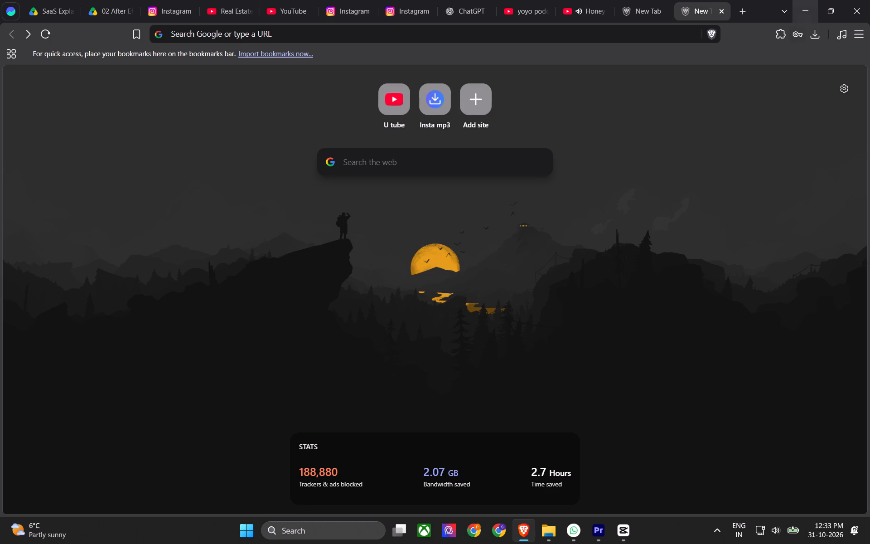
{"action": "left_click", "coordinate": [797, 6]}
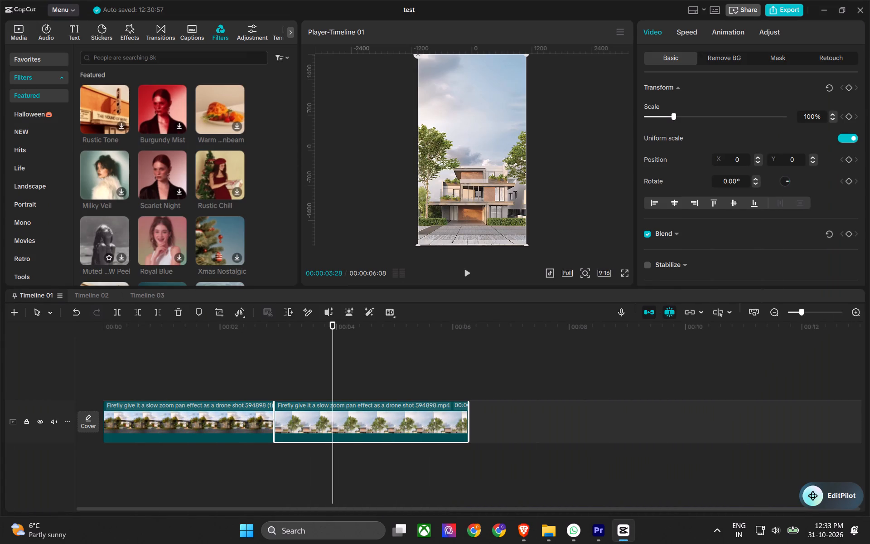
Examine the Featured filters and the saved adjustment presets under Yours.
{"action": "scroll", "coordinate": [178, 32], "scroll_direction": "down", "scroll_amount": 2}
{"action": "left_click", "coordinate": [289, 30]}
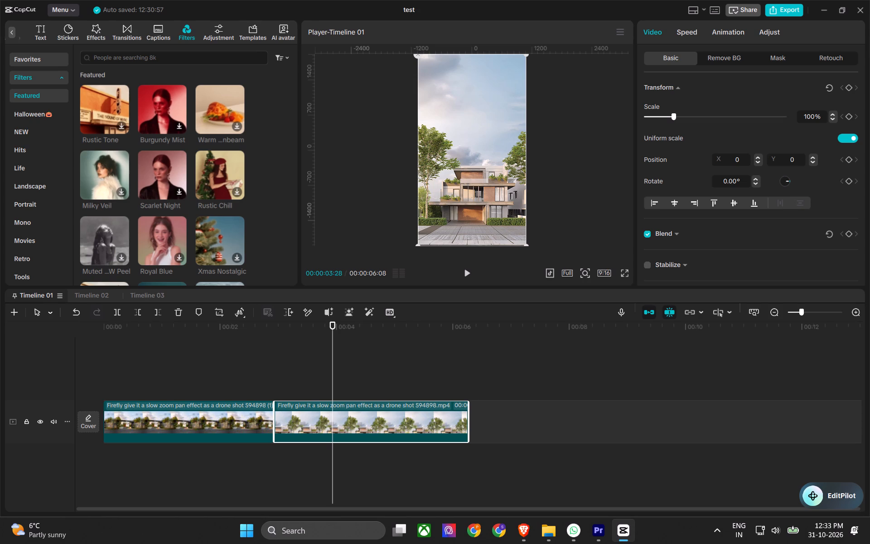
{"action": "left_click", "coordinate": [217, 28]}
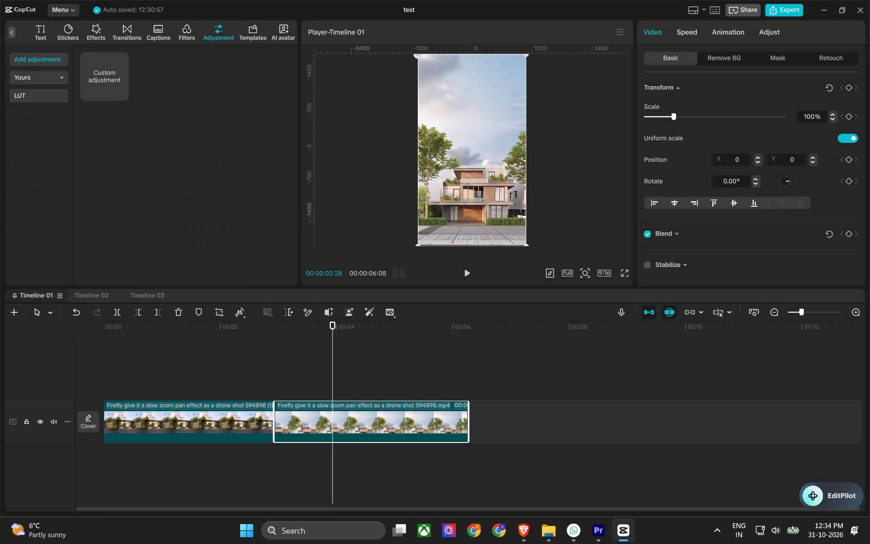
{"action": "left_click", "coordinate": [42, 69]}
{"action": "left_click", "coordinate": [43, 79]}
{"action": "left_click", "coordinate": [43, 78]}
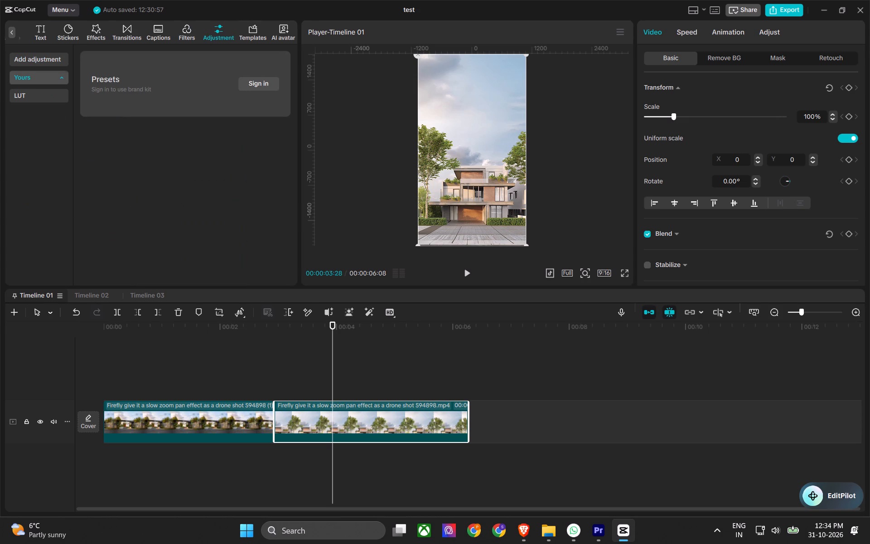
Examine the custom adjustment, the brand presets and the available LUTs.
{"action": "left_click", "coordinate": [49, 63]}
{"action": "left_click", "coordinate": [90, 69]}
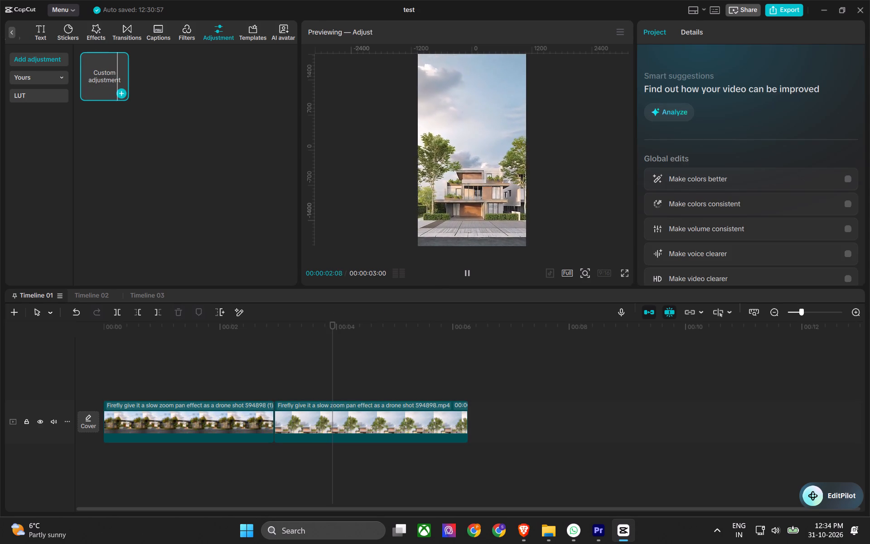
{"action": "left_click", "coordinate": [40, 76]}
{"action": "left_click", "coordinate": [35, 99]}
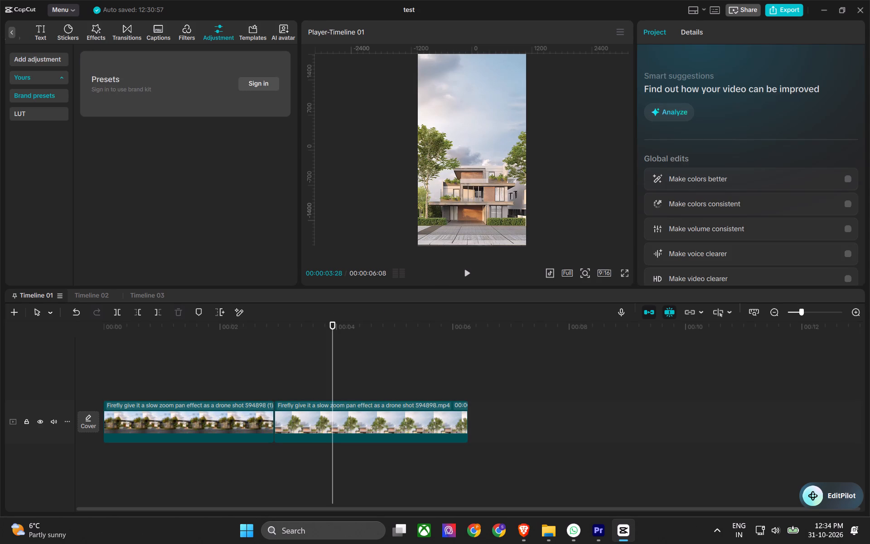
{"action": "left_click", "coordinate": [39, 83]}
{"action": "left_click", "coordinate": [35, 98]}
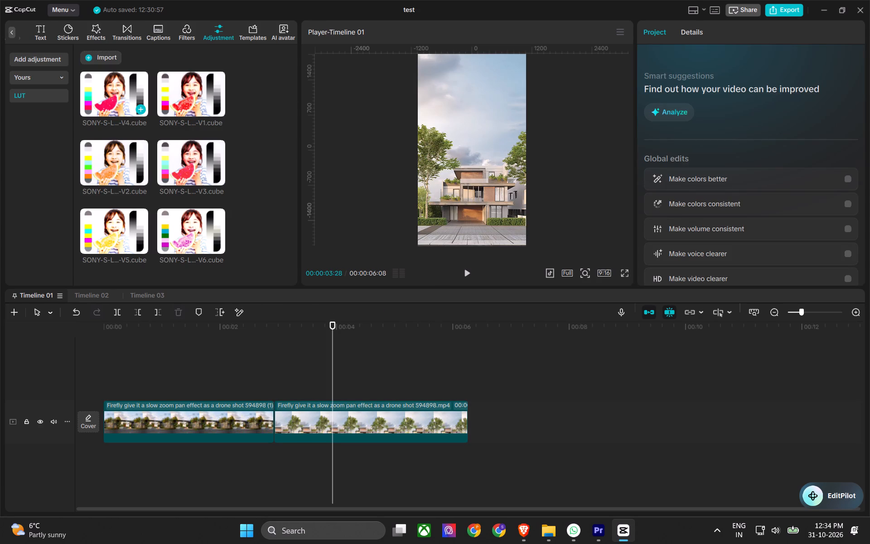
{"action": "left_click", "coordinate": [101, 87]}
{"action": "left_click", "coordinate": [33, 81]}
{"action": "left_click", "coordinate": [39, 63]}
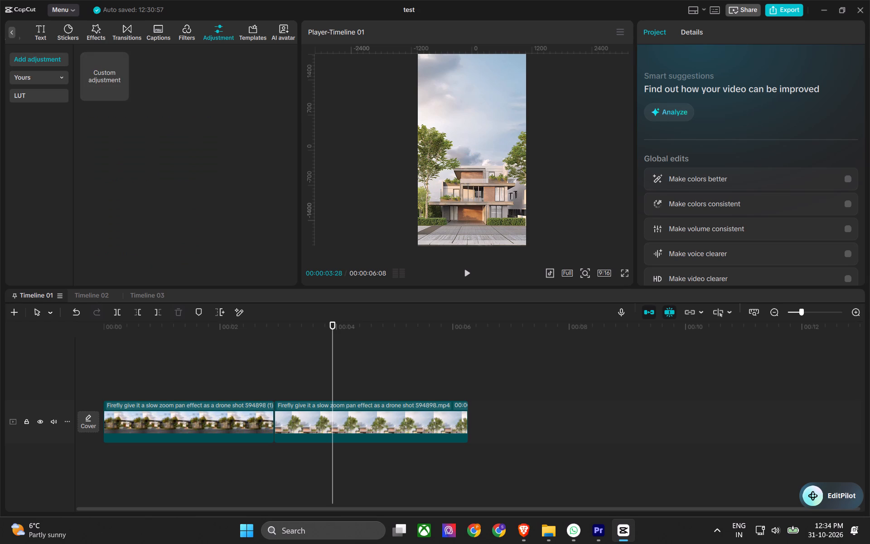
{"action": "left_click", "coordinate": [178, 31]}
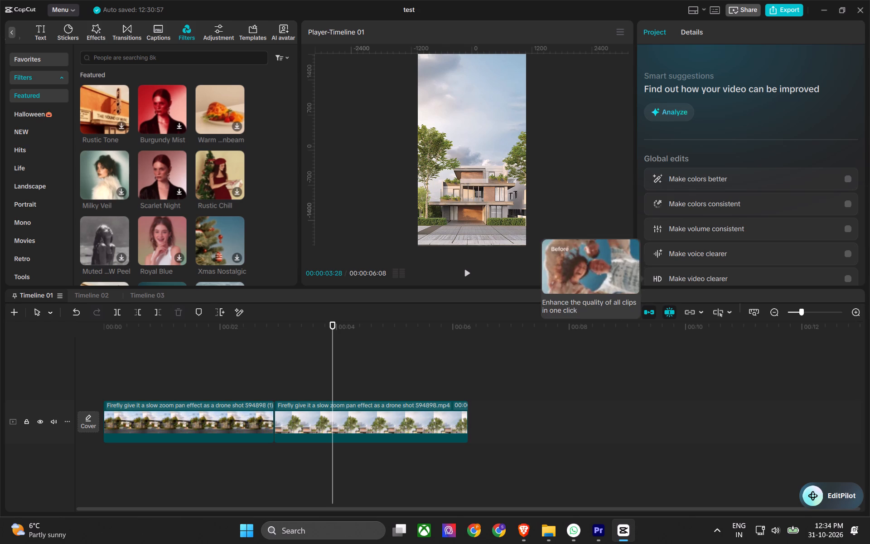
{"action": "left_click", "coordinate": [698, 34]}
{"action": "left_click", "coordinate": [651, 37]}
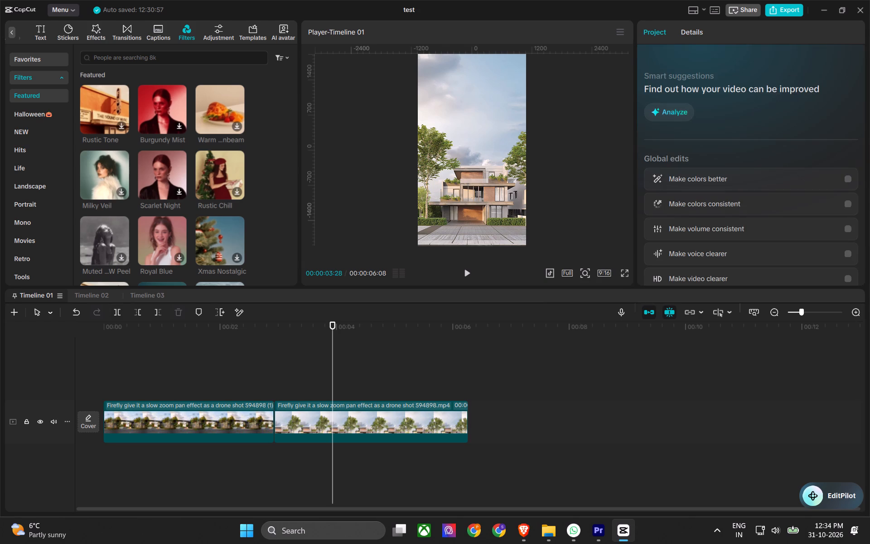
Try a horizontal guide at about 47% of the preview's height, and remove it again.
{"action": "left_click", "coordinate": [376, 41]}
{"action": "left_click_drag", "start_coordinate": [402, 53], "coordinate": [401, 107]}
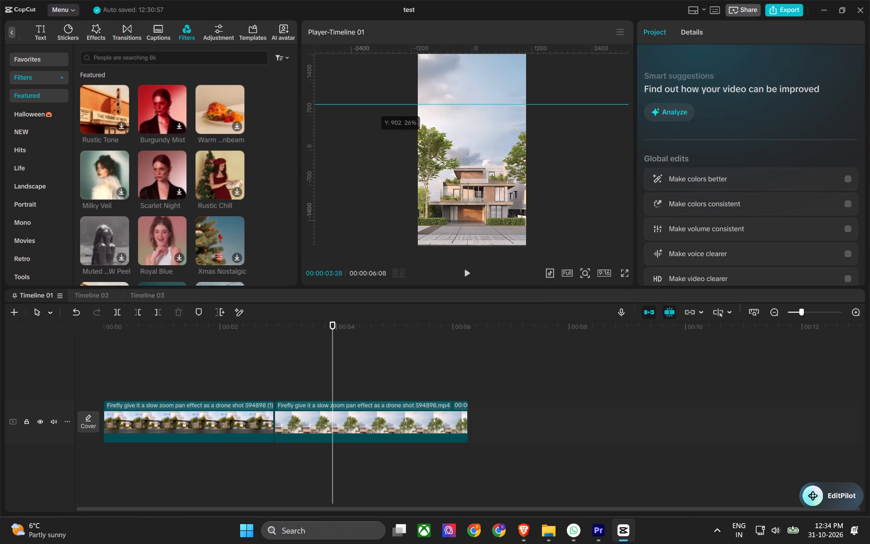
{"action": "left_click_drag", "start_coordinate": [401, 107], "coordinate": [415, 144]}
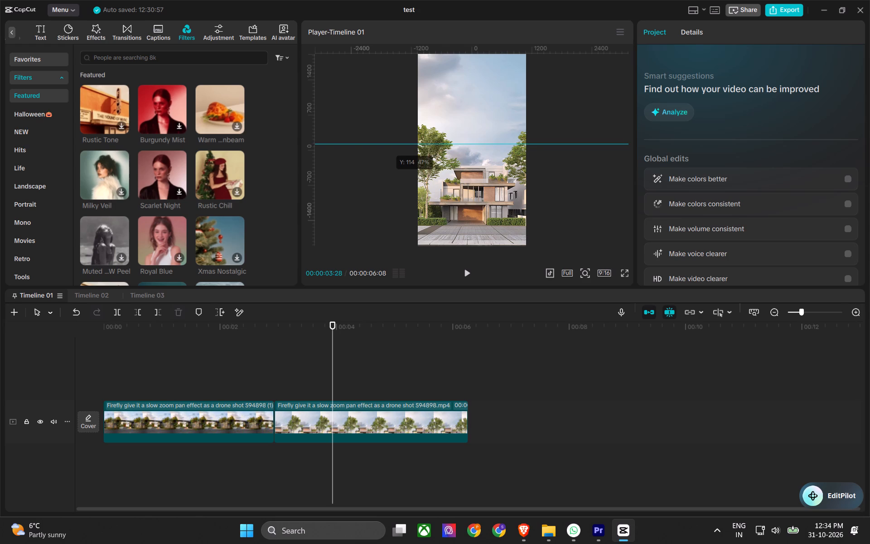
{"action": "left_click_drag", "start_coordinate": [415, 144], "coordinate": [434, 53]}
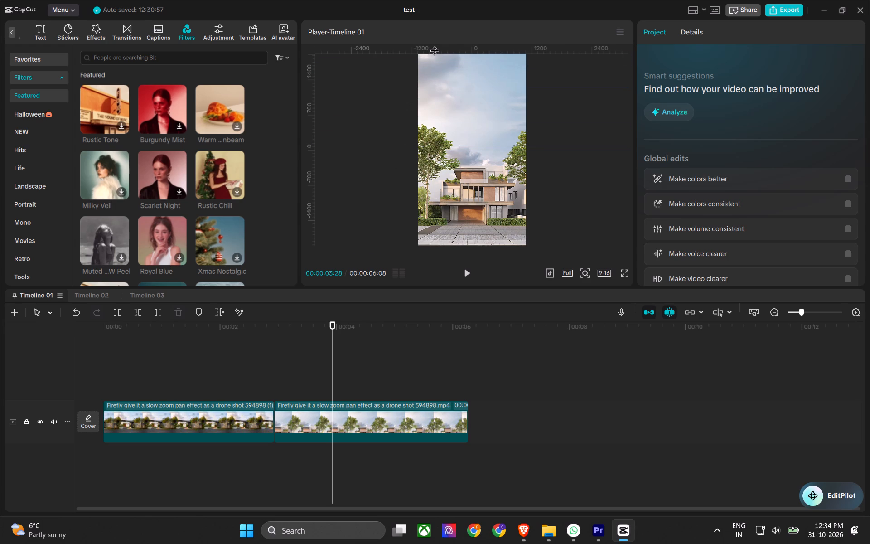
Change the preview rulers' unit to percentages.
{"action": "right_click", "coordinate": [435, 50]}
{"action": "left_click", "coordinate": [459, 79]}
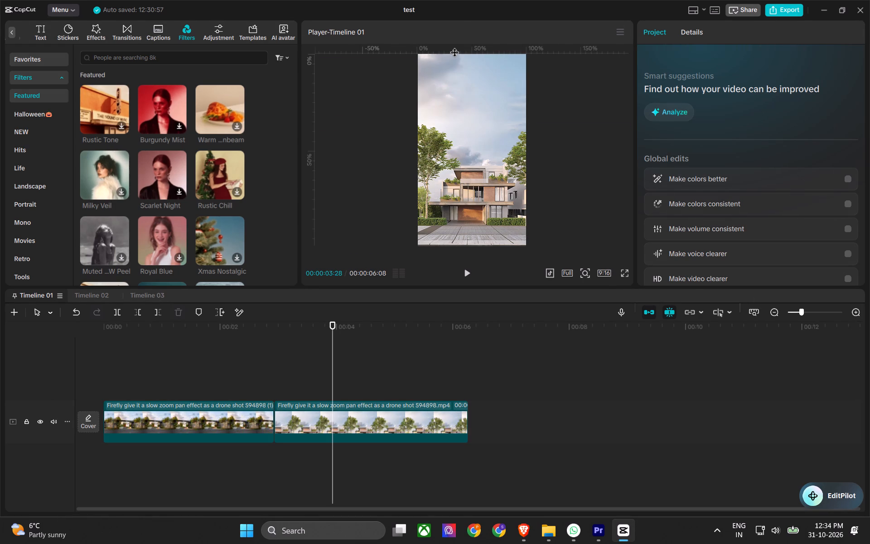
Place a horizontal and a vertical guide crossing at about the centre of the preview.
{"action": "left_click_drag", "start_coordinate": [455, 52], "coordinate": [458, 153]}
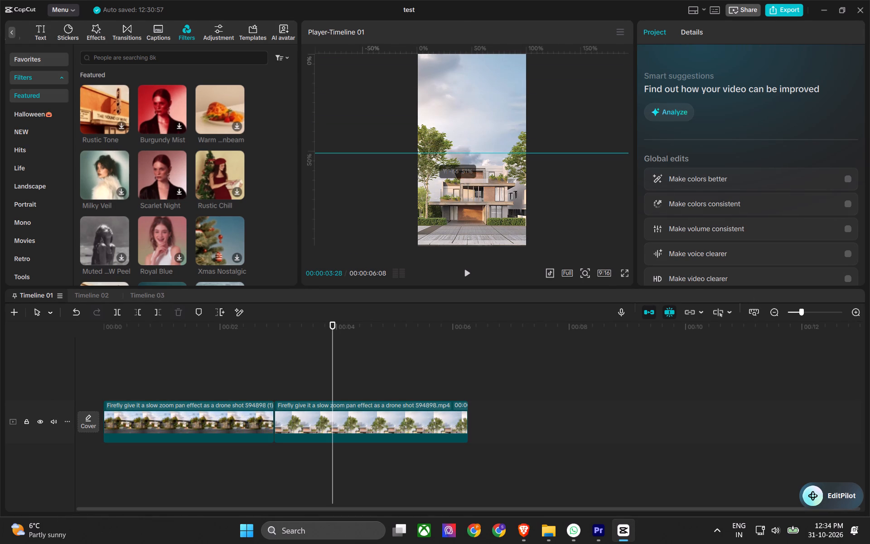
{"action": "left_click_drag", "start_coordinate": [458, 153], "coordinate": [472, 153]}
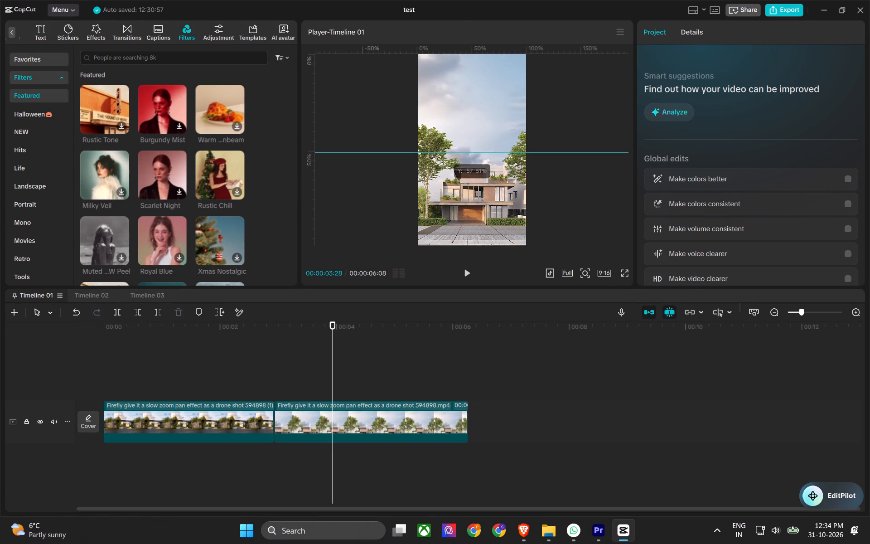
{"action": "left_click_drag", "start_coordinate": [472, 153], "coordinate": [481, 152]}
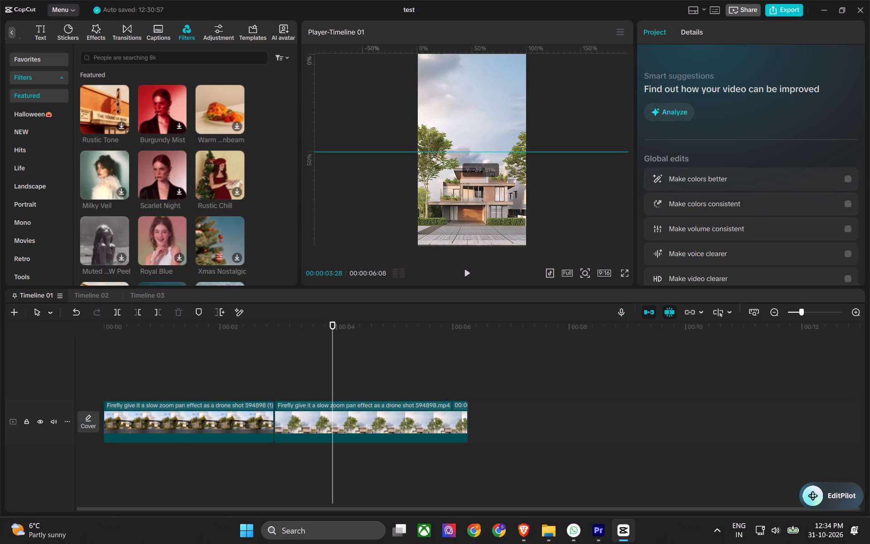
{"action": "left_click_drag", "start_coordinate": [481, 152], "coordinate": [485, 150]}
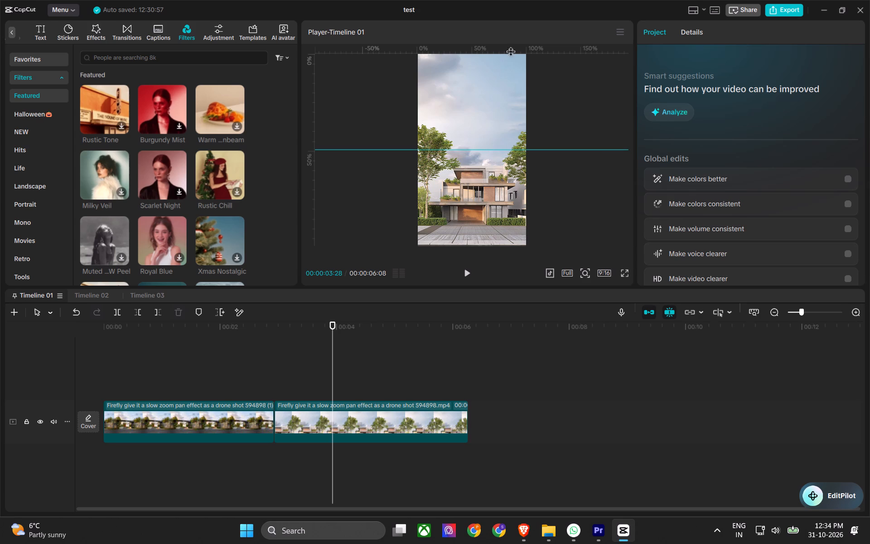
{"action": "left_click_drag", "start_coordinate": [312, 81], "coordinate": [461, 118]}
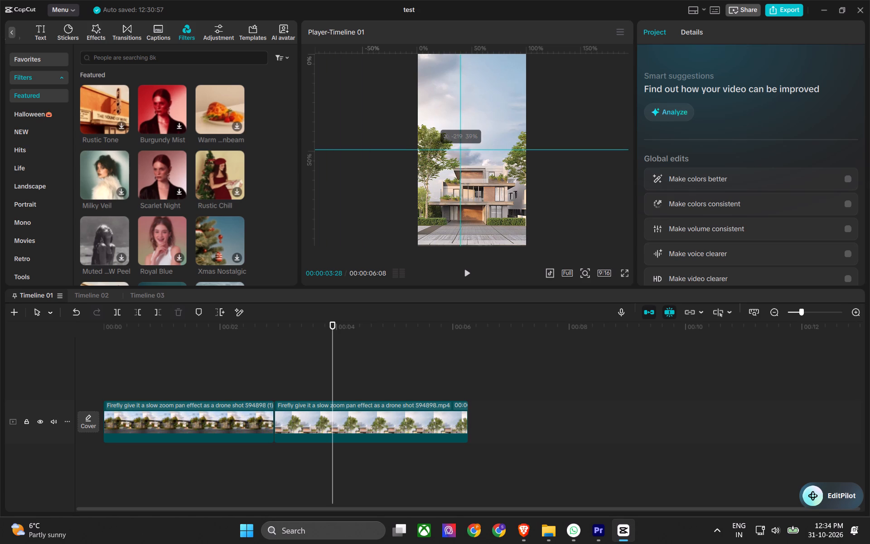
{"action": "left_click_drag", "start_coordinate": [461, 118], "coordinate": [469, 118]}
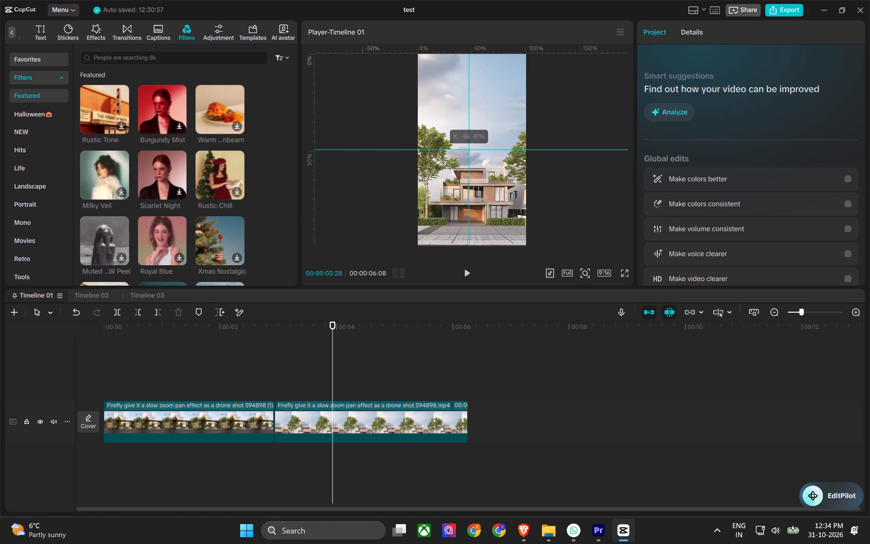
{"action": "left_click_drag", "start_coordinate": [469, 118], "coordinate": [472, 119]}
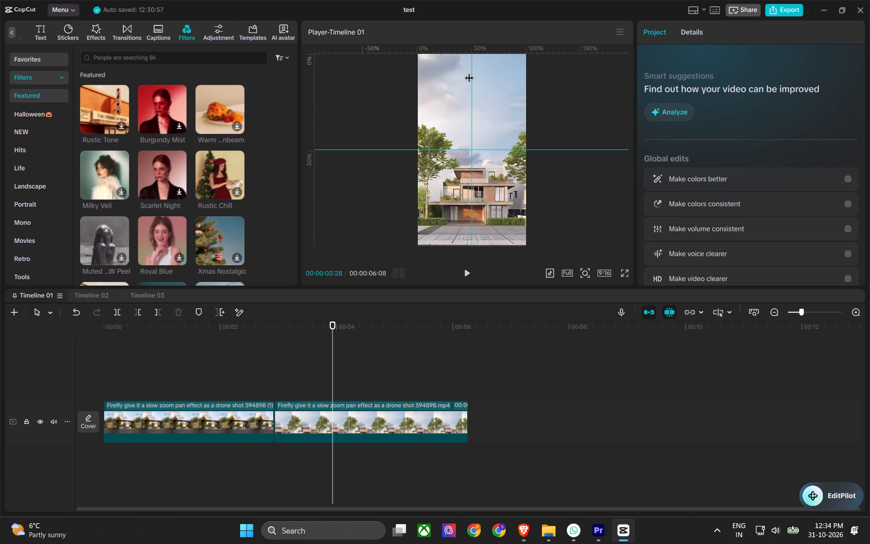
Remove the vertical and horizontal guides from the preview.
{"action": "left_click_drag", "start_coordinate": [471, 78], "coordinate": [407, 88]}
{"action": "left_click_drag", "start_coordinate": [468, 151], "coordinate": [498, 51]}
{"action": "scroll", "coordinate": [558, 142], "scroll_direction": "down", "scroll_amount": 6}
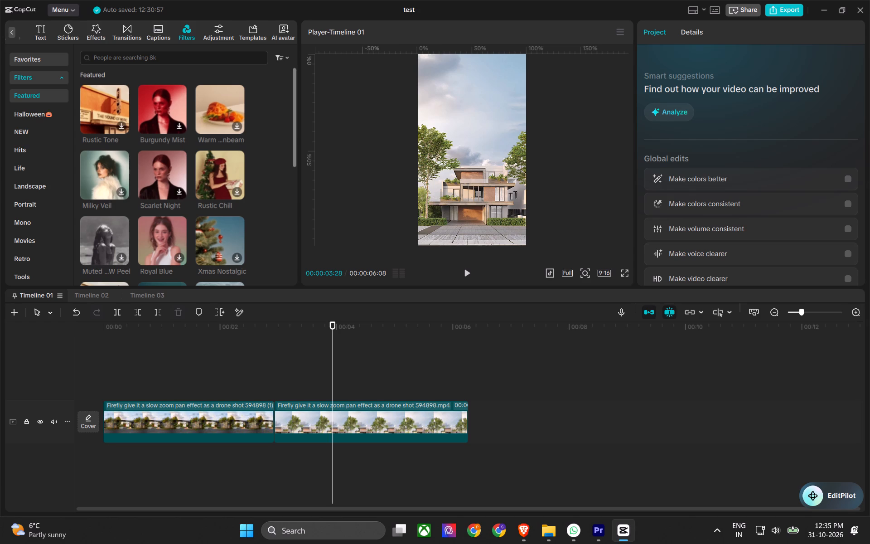
Look through the adjustment, transition, sticker and text libraries, ending at the project's imported media.
{"action": "left_click", "coordinate": [11, 30]}
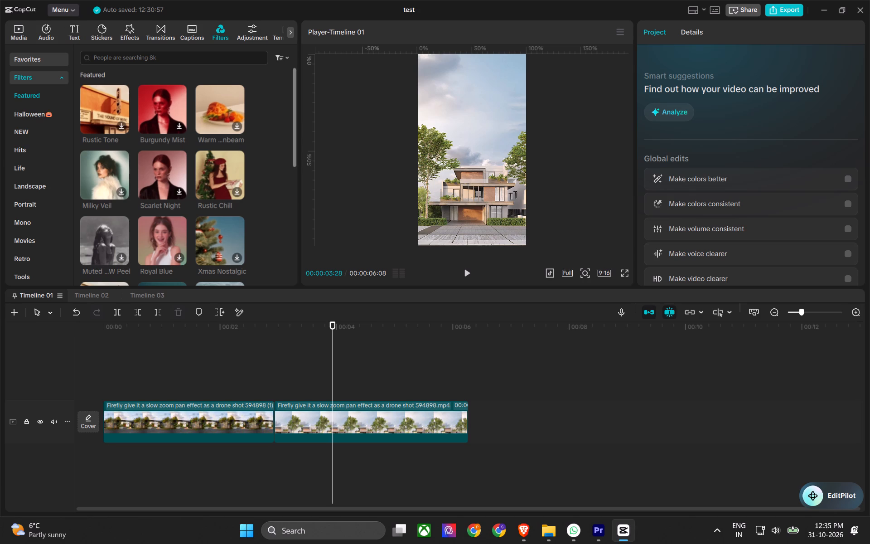
{"action": "left_click", "coordinate": [249, 29]}
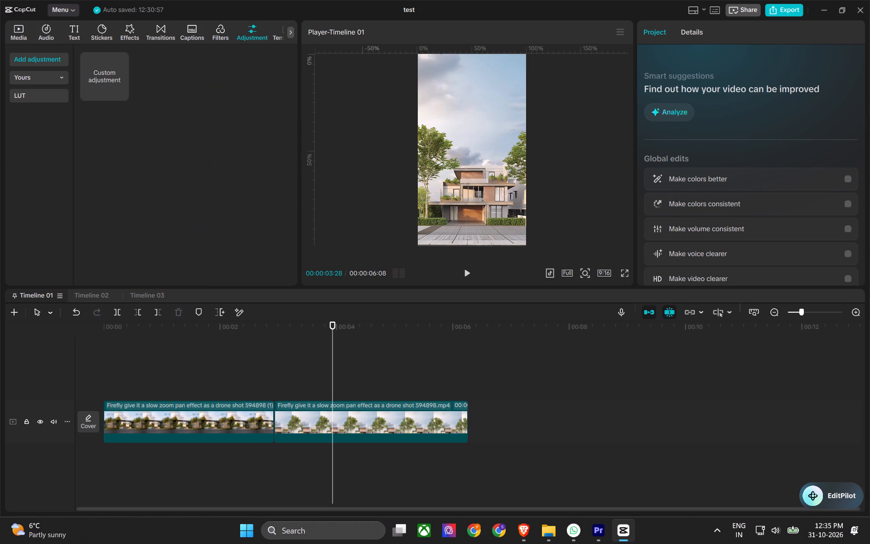
{"action": "left_click", "coordinate": [196, 40]}
{"action": "left_click", "coordinate": [163, 29]}
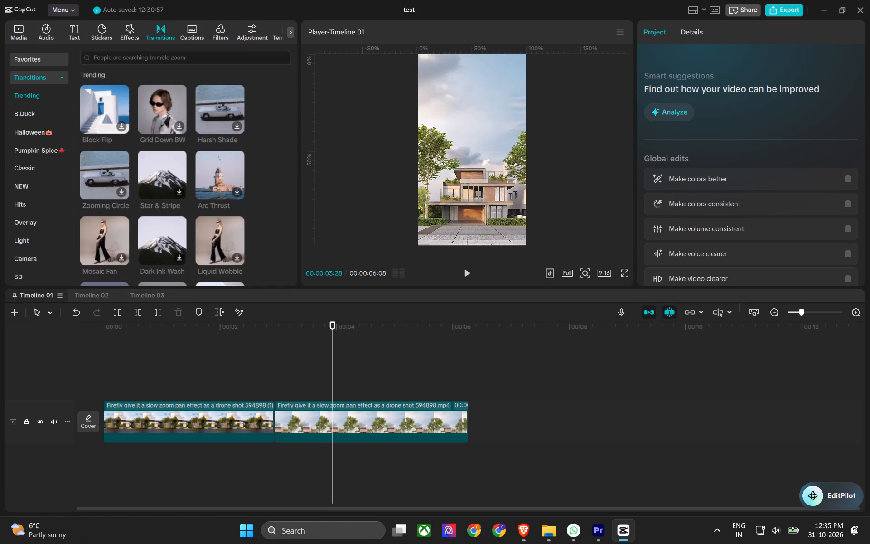
{"action": "left_click", "coordinate": [127, 28]}
{"action": "left_click", "coordinate": [103, 29]}
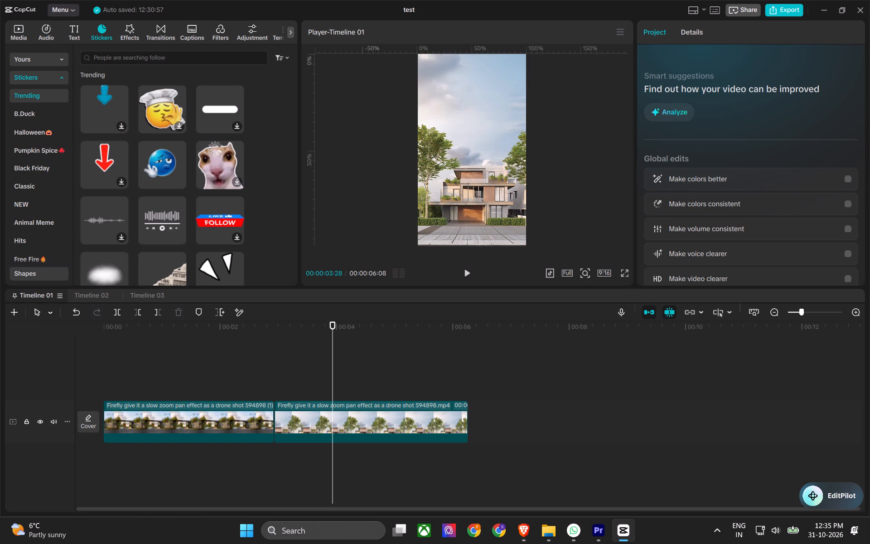
{"action": "left_click", "coordinate": [74, 31]}
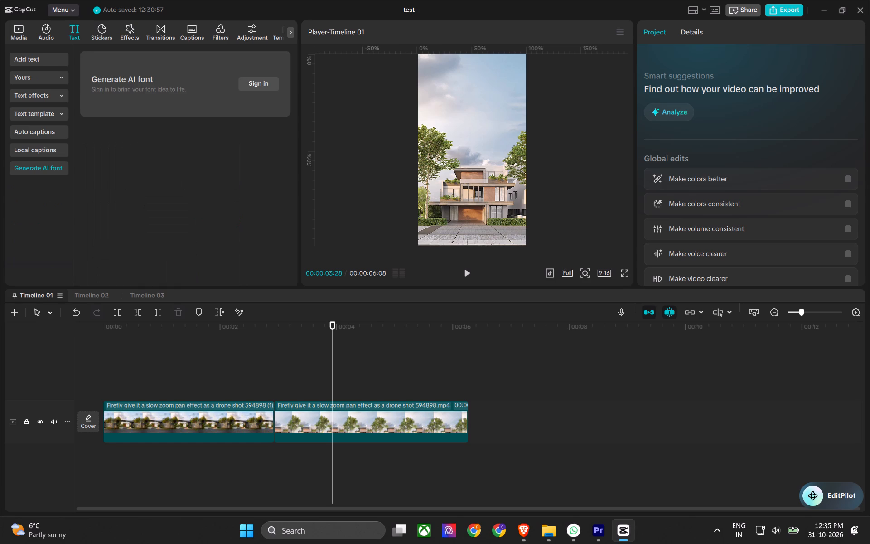
{"action": "left_click", "coordinate": [40, 34]}
{"action": "left_click", "coordinate": [24, 29]}
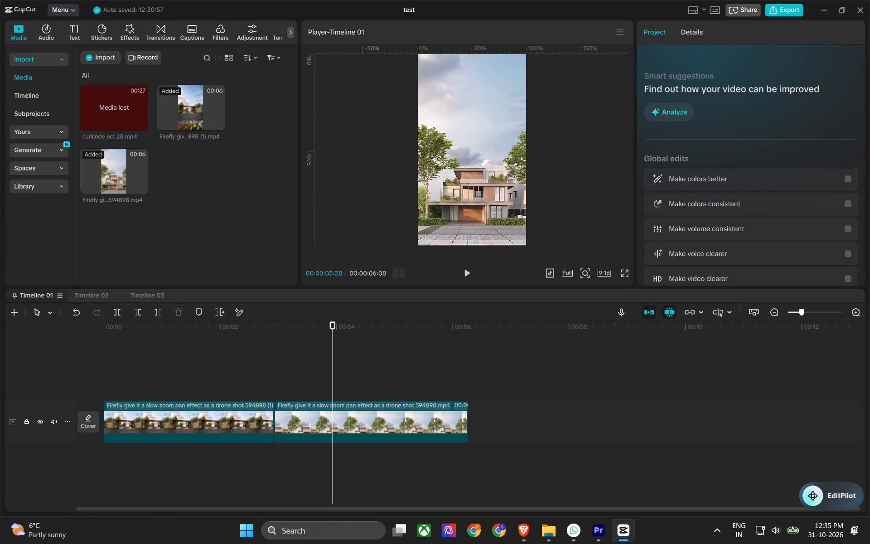
{"action": "left_click", "coordinate": [203, 171]}
Open the HSL adjustments for the first villa clip with the playhead at about 2 seconds.
{"action": "left_click", "coordinate": [317, 424]}
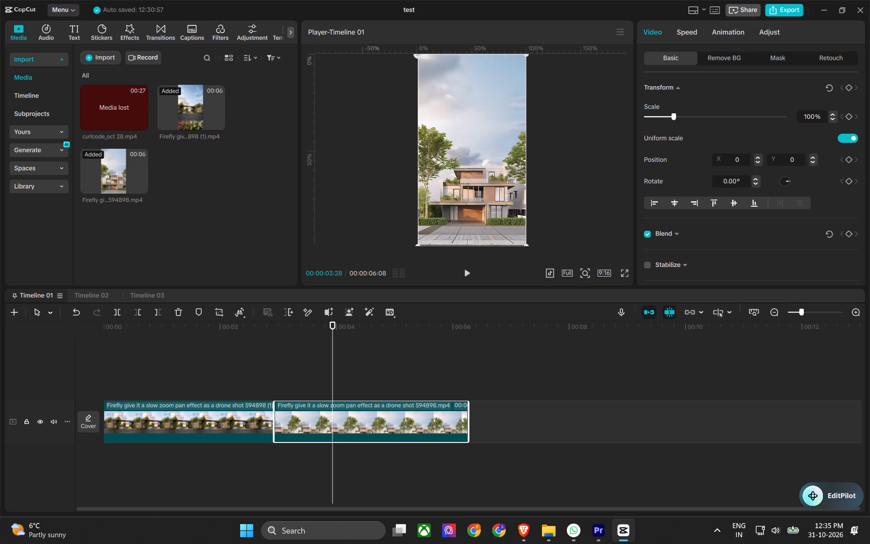
{"action": "left_click", "coordinate": [764, 30]}
{"action": "left_click", "coordinate": [725, 56]}
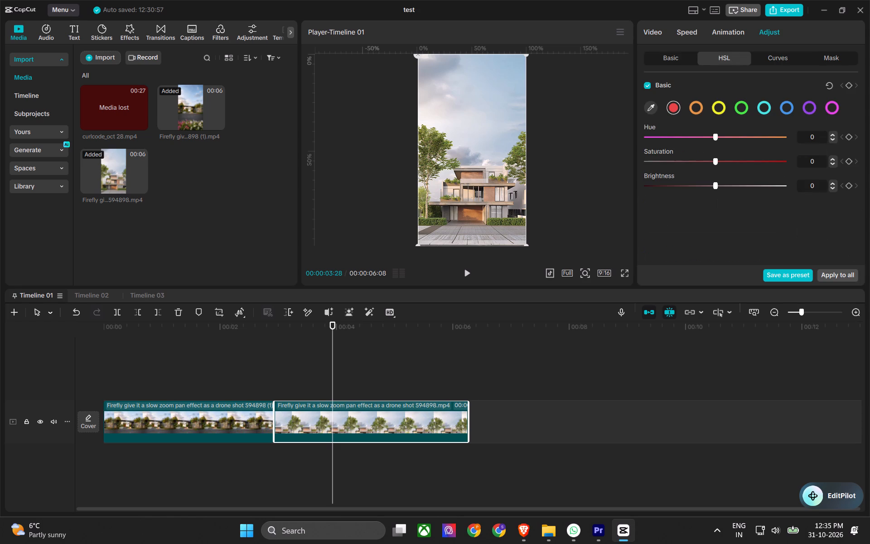
{"action": "left_click", "coordinate": [224, 331]}
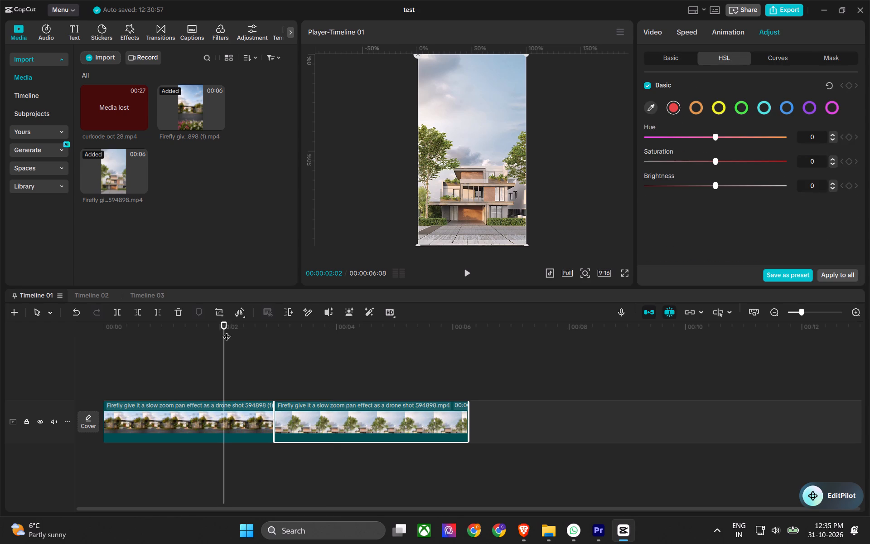
{"action": "left_click", "coordinate": [225, 413]}
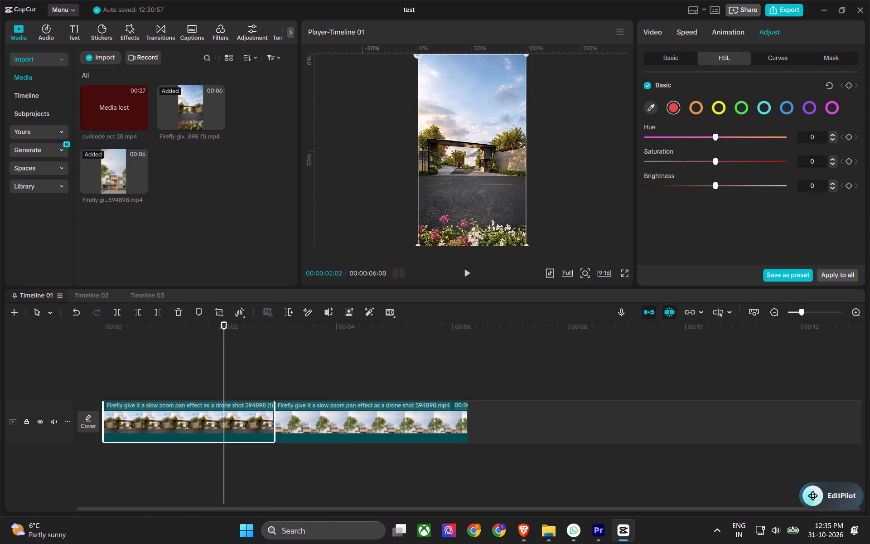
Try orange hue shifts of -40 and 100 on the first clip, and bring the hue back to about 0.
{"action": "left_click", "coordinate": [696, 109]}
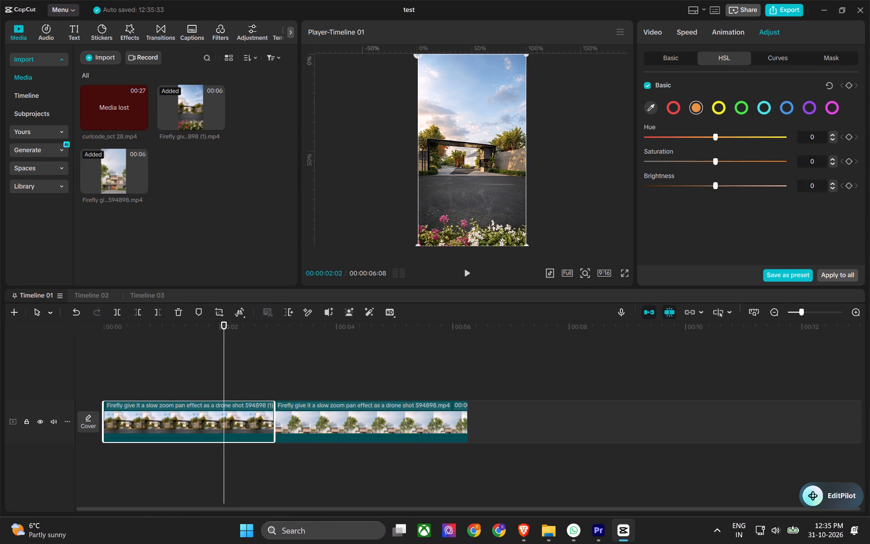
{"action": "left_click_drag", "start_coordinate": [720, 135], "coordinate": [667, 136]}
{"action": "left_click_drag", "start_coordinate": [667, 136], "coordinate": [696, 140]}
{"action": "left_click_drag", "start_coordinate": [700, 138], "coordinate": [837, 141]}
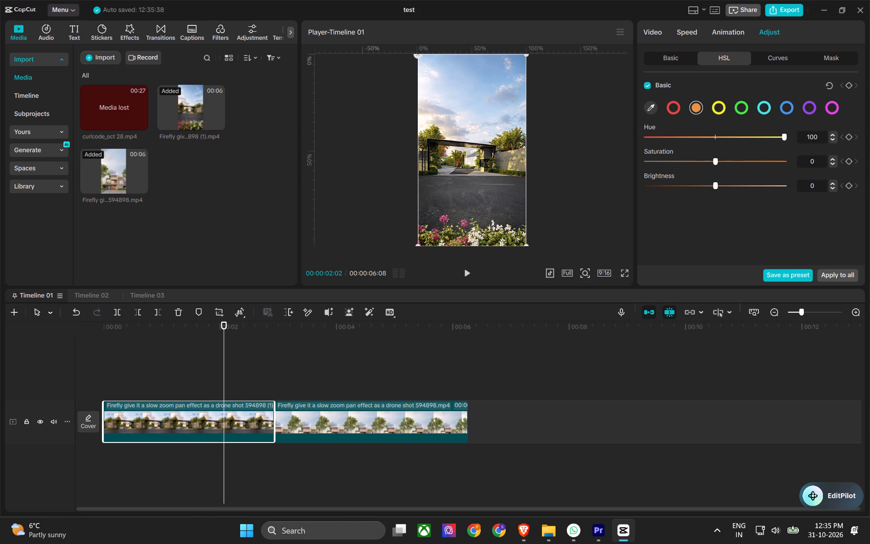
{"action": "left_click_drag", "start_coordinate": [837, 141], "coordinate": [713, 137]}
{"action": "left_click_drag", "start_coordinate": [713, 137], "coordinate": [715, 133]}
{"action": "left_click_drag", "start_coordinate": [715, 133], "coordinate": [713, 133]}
Set the first clip's red saturation to 100, trying -100 and lower values, and keep the red hue at 0 after trying -100.
{"action": "left_click", "coordinate": [676, 109]}
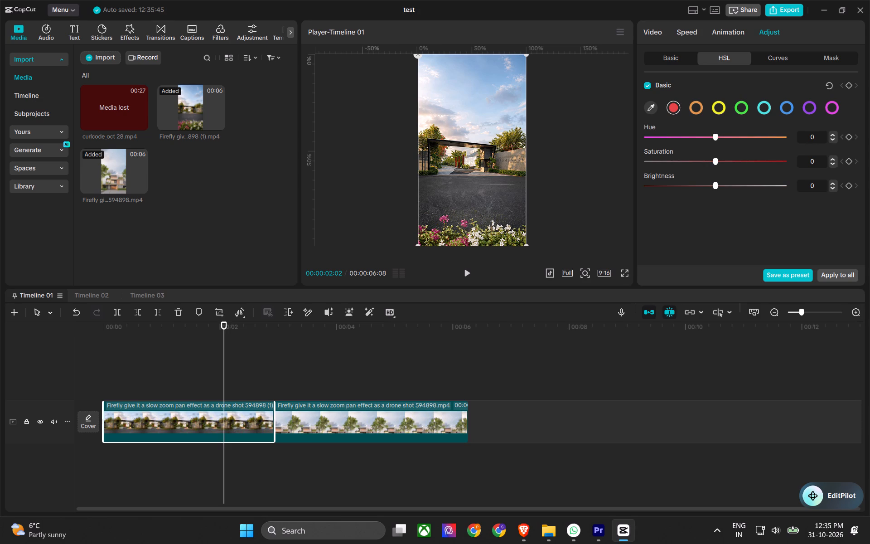
{"action": "left_click_drag", "start_coordinate": [714, 135], "coordinate": [681, 119]}
{"action": "left_click_drag", "start_coordinate": [681, 119], "coordinate": [711, 112]}
{"action": "left_click_drag", "start_coordinate": [715, 159], "coordinate": [579, 155]}
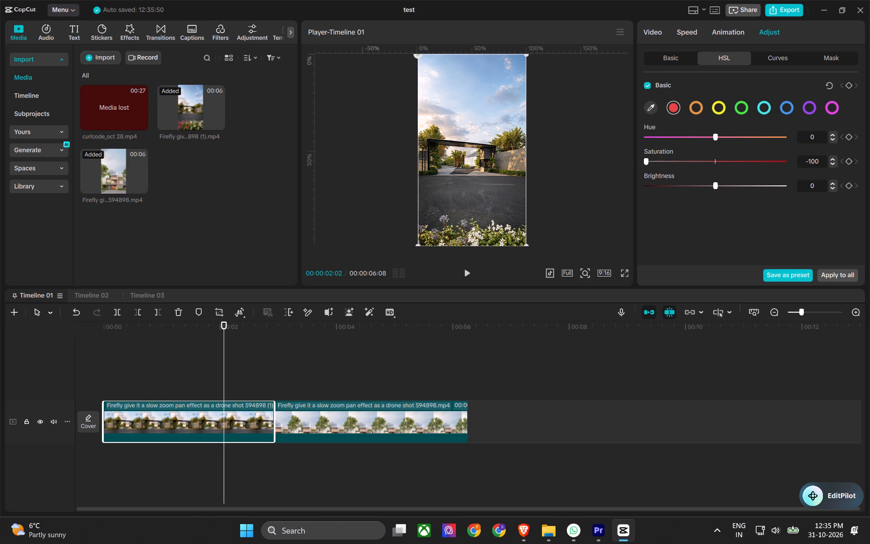
{"action": "left_click_drag", "start_coordinate": [579, 155], "coordinate": [869, 157]}
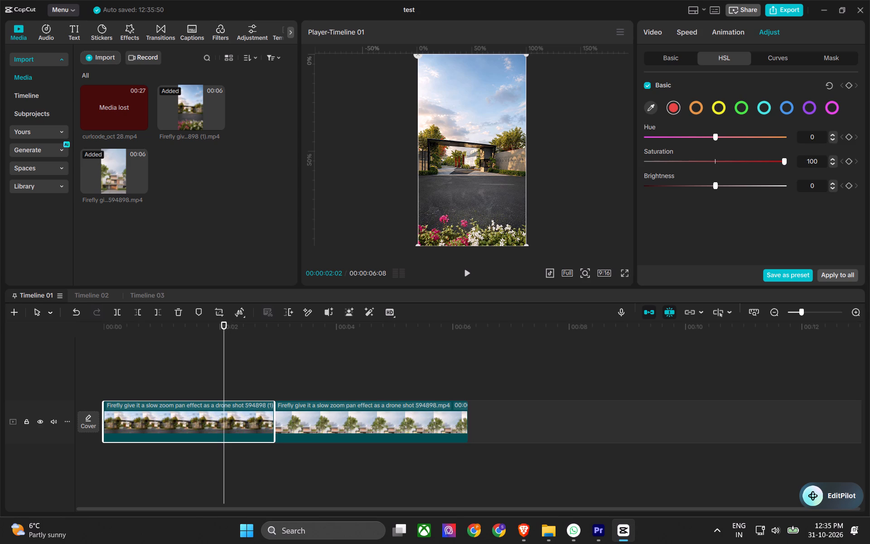
{"action": "left_click_drag", "start_coordinate": [869, 157], "coordinate": [720, 139]}
{"action": "left_click_drag", "start_coordinate": [720, 139], "coordinate": [869, 131]}
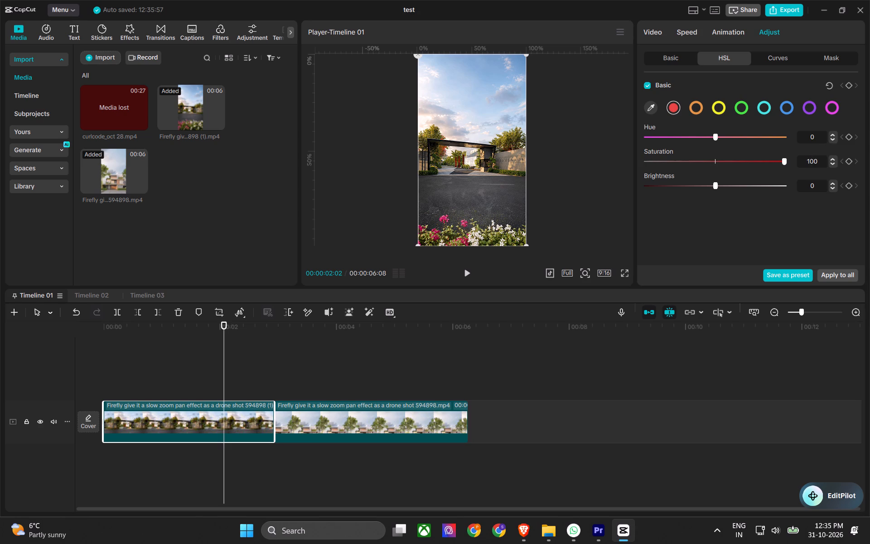
Set the red brightness to about 10 after trying -100 and 100, and shift the red hue slightly above 0.
{"action": "left_click_drag", "start_coordinate": [710, 183], "coordinate": [566, 177]}
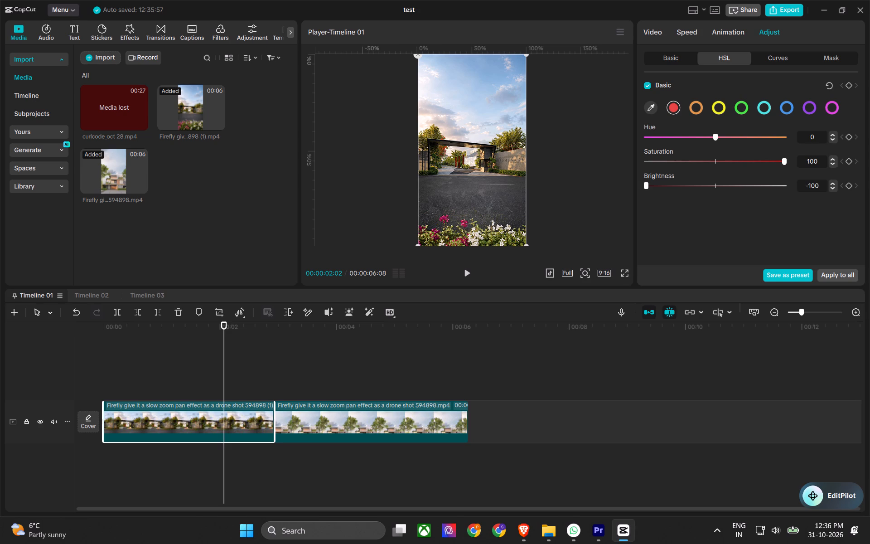
{"action": "left_click_drag", "start_coordinate": [566, 177], "coordinate": [814, 137]}
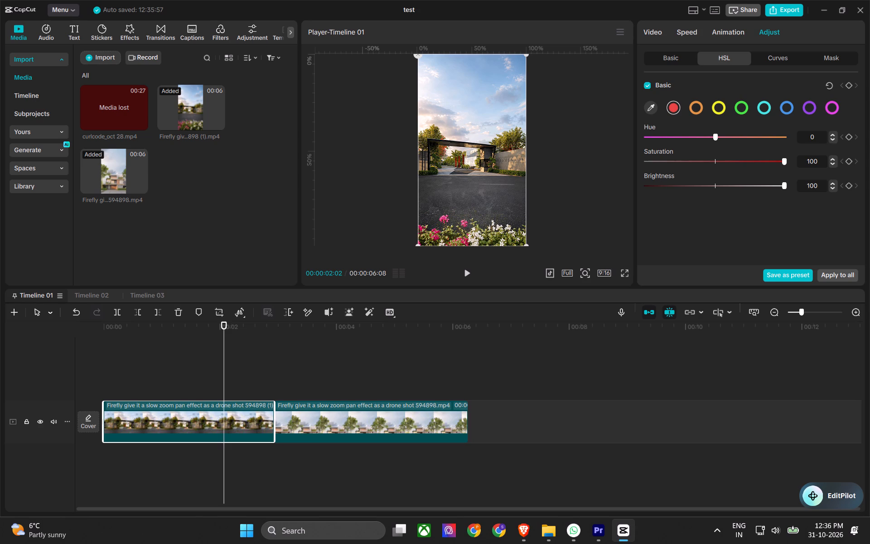
{"action": "left_click_drag", "start_coordinate": [814, 137], "coordinate": [720, 148]}
{"action": "left_click_drag", "start_coordinate": [713, 134], "coordinate": [720, 121]}
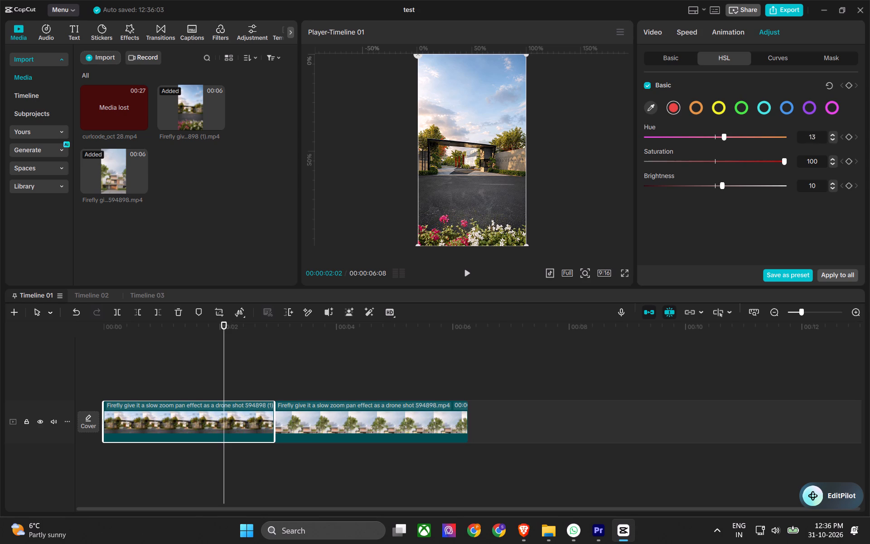
{"action": "left_click_drag", "start_coordinate": [720, 121], "coordinate": [715, 122]}
{"action": "left_click", "coordinate": [710, 104]}
{"action": "left_click", "coordinate": [712, 116]}
Set the yellow hue, saturation and brightness of the first clip to 100, trying -100 for hue and saturation on the way.
{"action": "left_click", "coordinate": [718, 109]}
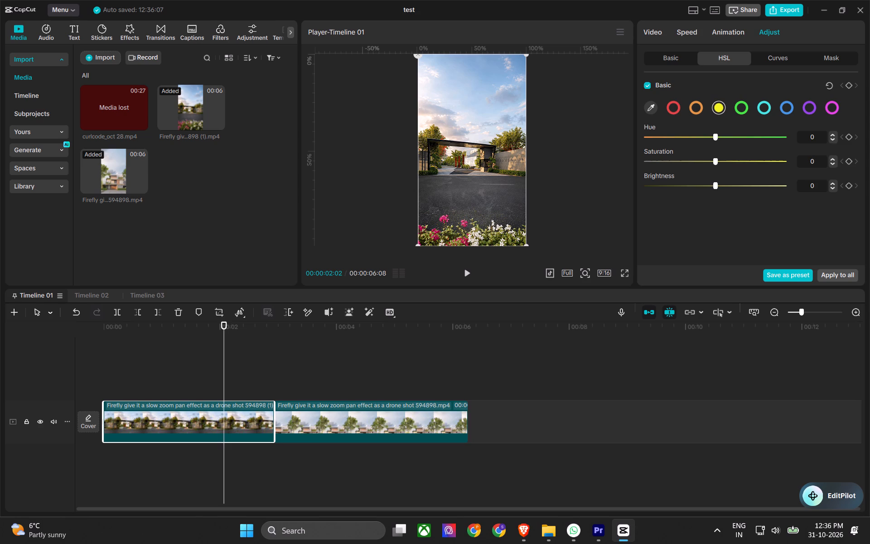
{"action": "left_click_drag", "start_coordinate": [716, 140], "coordinate": [689, 146]}
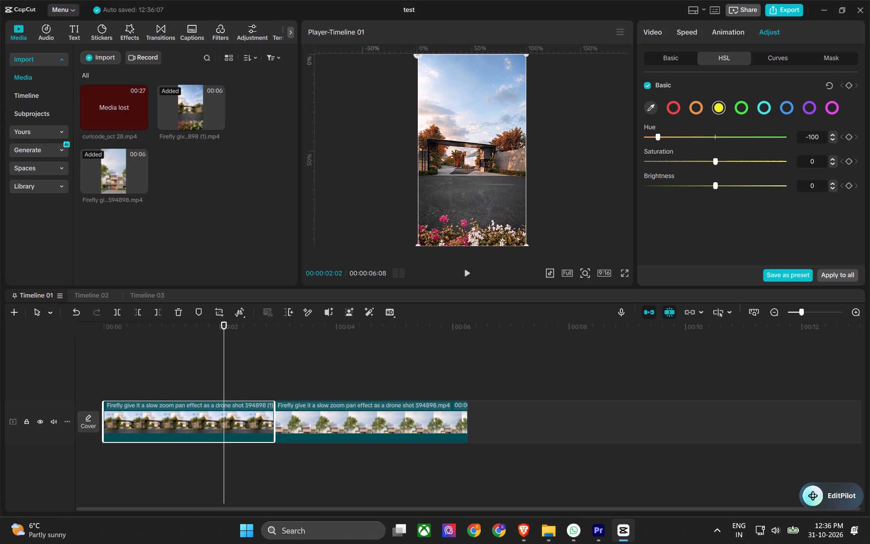
{"action": "left_click_drag", "start_coordinate": [689, 146], "coordinate": [805, 146]}
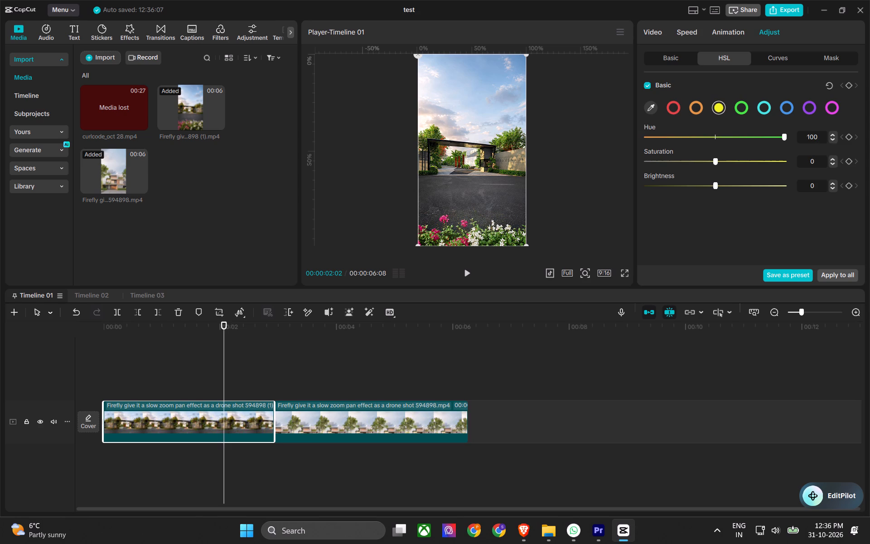
{"action": "left_click_drag", "start_coordinate": [805, 146], "coordinate": [807, 130]}
{"action": "left_click", "coordinate": [714, 136]}
{"action": "left_click_drag", "start_coordinate": [715, 136], "coordinate": [838, 129]}
{"action": "left_click_drag", "start_coordinate": [711, 160], "coordinate": [579, 167]}
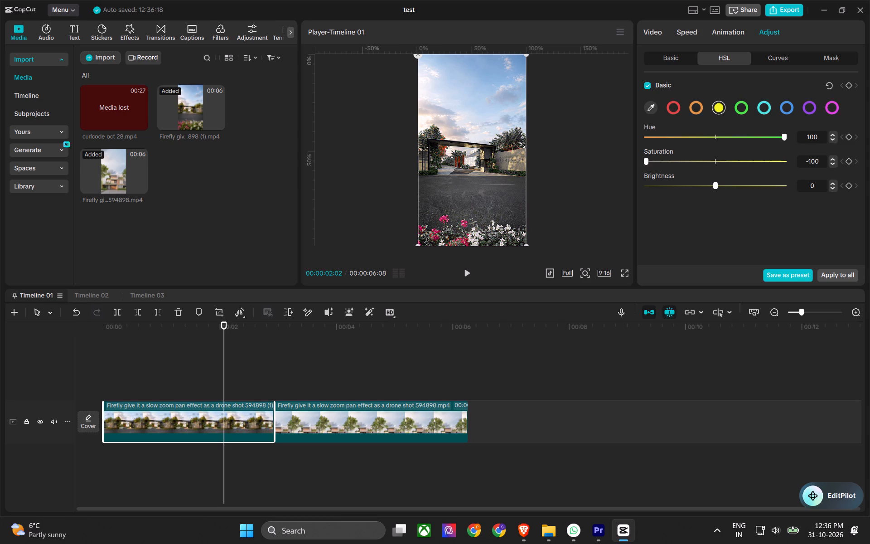
{"action": "left_click_drag", "start_coordinate": [579, 167], "coordinate": [822, 161]}
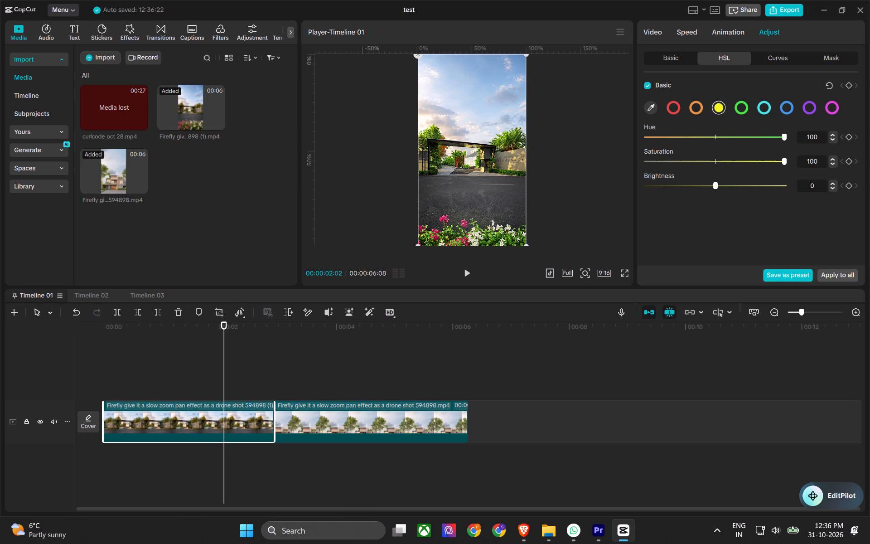
{"action": "left_click_drag", "start_coordinate": [718, 186], "coordinate": [826, 182]}
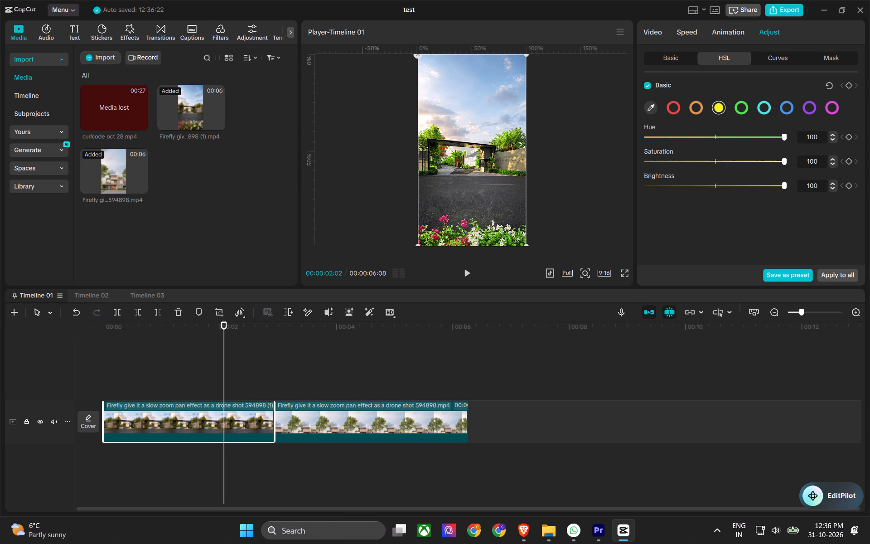
{"action": "left_click_drag", "start_coordinate": [826, 182], "coordinate": [869, 179]}
Set the first clip's green hue to about 93 and its green saturation and brightness to 100.
{"action": "left_click", "coordinate": [745, 105]}
{"action": "left_click_drag", "start_coordinate": [719, 137], "coordinate": [778, 123]}
{"action": "left_click_drag", "start_coordinate": [713, 161], "coordinate": [634, 144]}
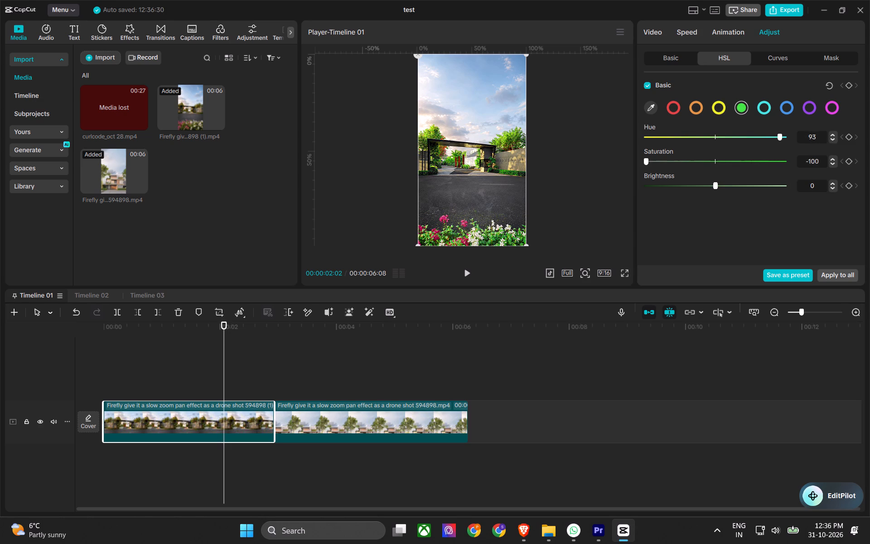
{"action": "left_click_drag", "start_coordinate": [634, 144], "coordinate": [809, 142]}
{"action": "left_click_drag", "start_coordinate": [715, 184], "coordinate": [826, 186]}
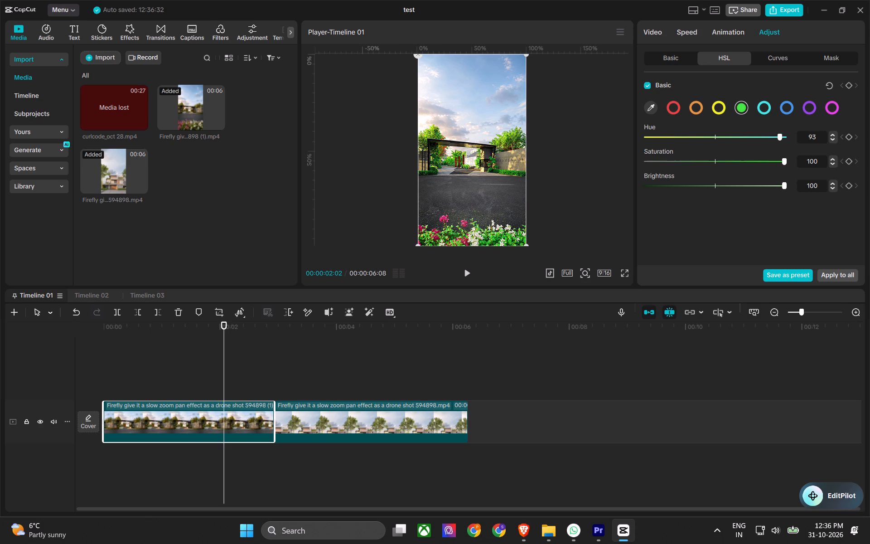
{"action": "left_click_drag", "start_coordinate": [826, 186], "coordinate": [845, 176]}
Set the first clip's cyan hue and saturation to 100, and lower the cyan brightness after trying it at 100.
{"action": "left_click", "coordinate": [765, 111]}
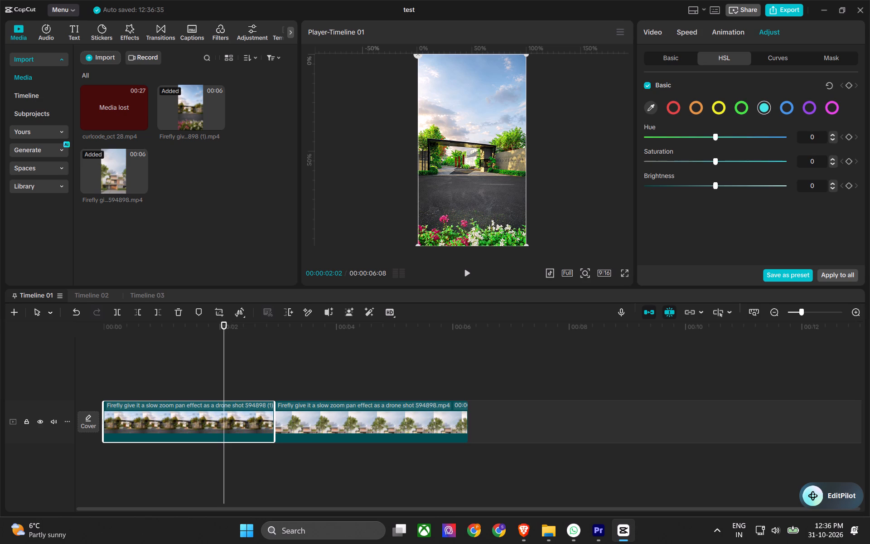
{"action": "left_click_drag", "start_coordinate": [717, 138], "coordinate": [869, 121]}
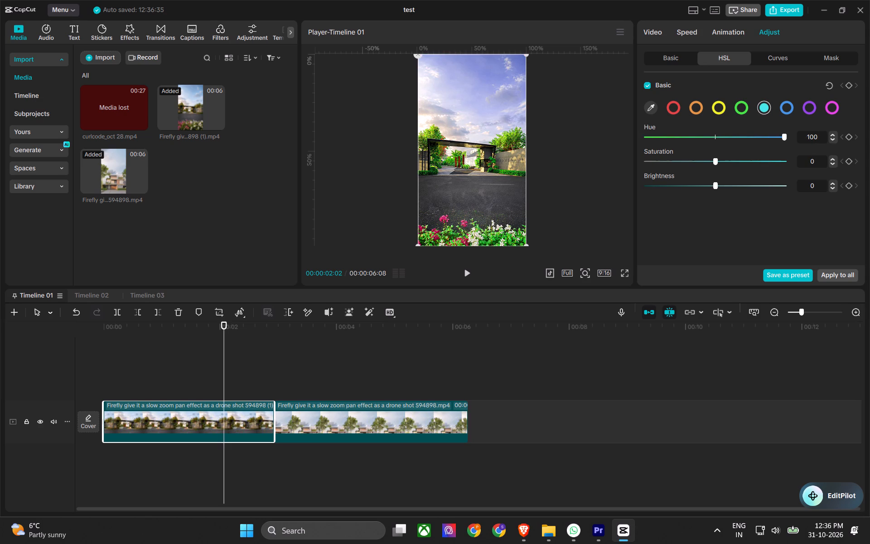
{"action": "left_click_drag", "start_coordinate": [869, 121], "coordinate": [869, 109]}
{"action": "left_click_drag", "start_coordinate": [712, 162], "coordinate": [517, 139]}
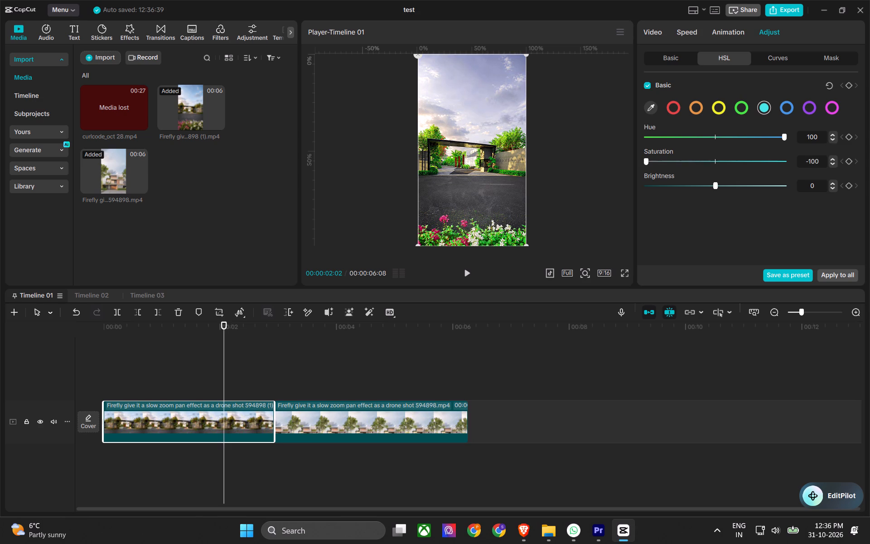
{"action": "left_click_drag", "start_coordinate": [517, 139], "coordinate": [869, 131]}
{"action": "left_click_drag", "start_coordinate": [715, 186], "coordinate": [869, 179]}
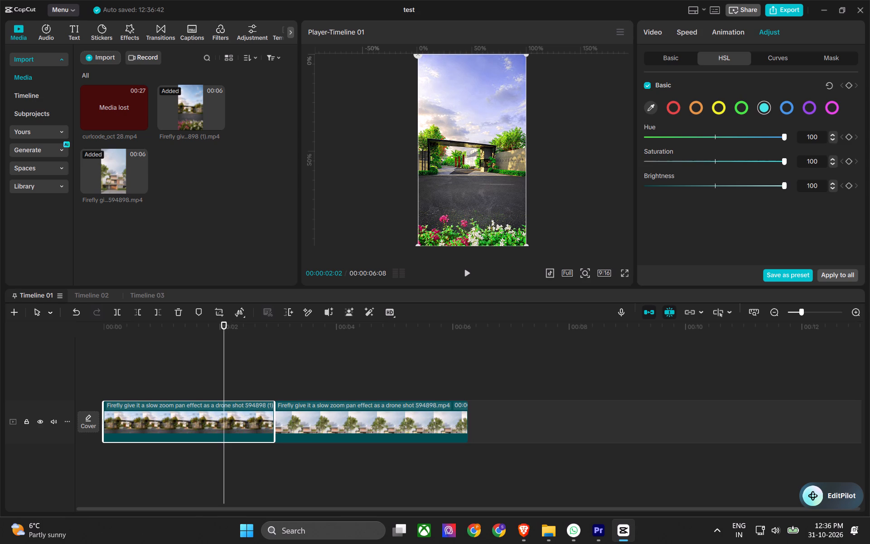
{"action": "left_click_drag", "start_coordinate": [869, 179], "coordinate": [603, 165]}
{"action": "left_click", "coordinate": [709, 206]}
Set the first clip's blue hue to about 10, blue saturation to 100 and blue brightness to about -8.
{"action": "left_click", "coordinate": [790, 113]}
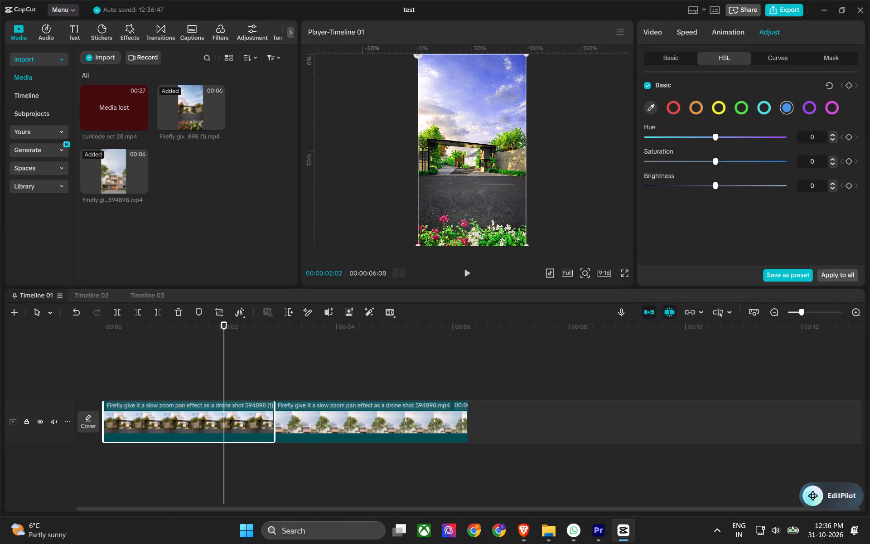
{"action": "left_click_drag", "start_coordinate": [716, 137], "coordinate": [572, 116]}
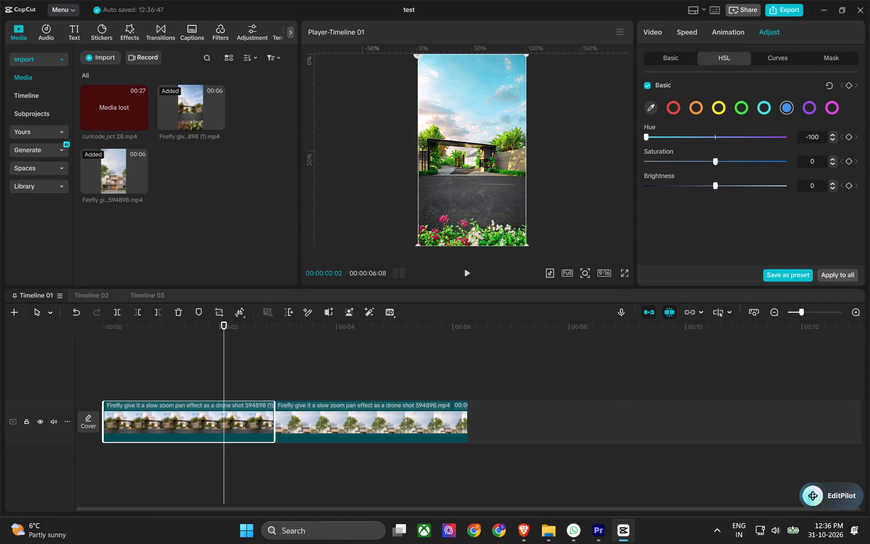
{"action": "left_click_drag", "start_coordinate": [572, 116], "coordinate": [734, 104]}
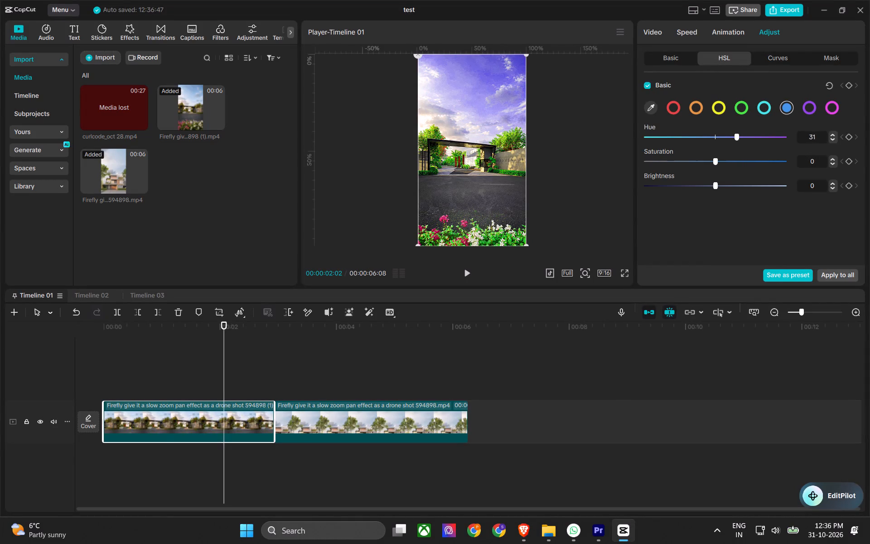
{"action": "left_click_drag", "start_coordinate": [734, 104], "coordinate": [731, 104]}
{"action": "left_click_drag", "start_coordinate": [715, 161], "coordinate": [621, 145]}
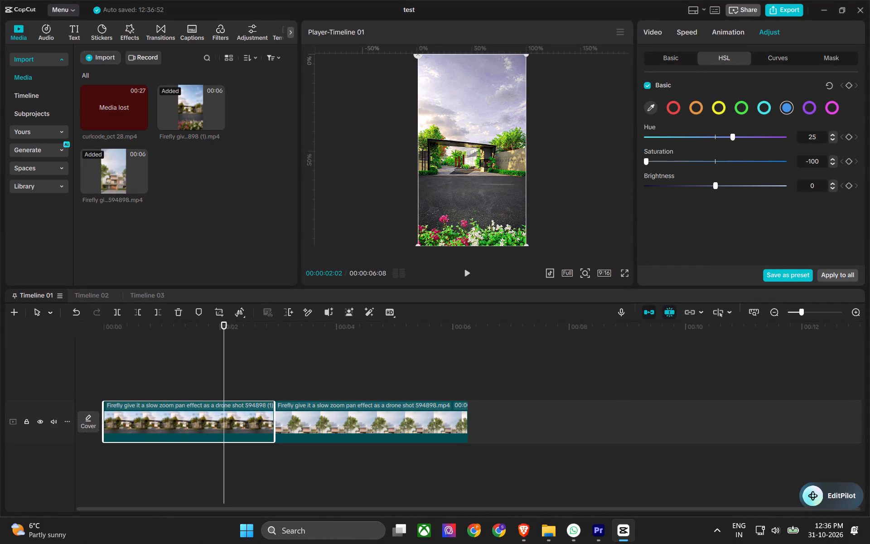
{"action": "left_click_drag", "start_coordinate": [621, 145], "coordinate": [809, 139]}
{"action": "left_click_drag", "start_coordinate": [730, 133], "coordinate": [722, 136]}
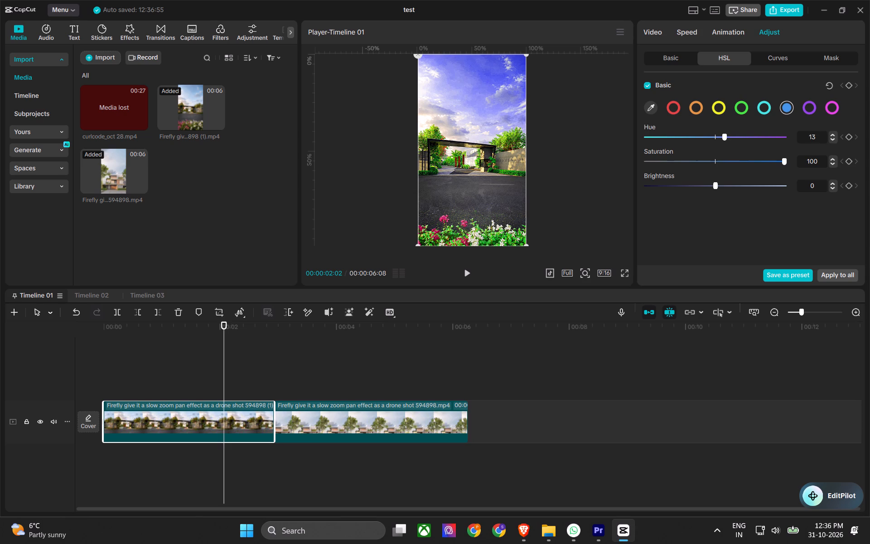
{"action": "left_click_drag", "start_coordinate": [722, 136], "coordinate": [720, 137]}
{"action": "left_click_drag", "start_coordinate": [713, 184], "coordinate": [800, 185]}
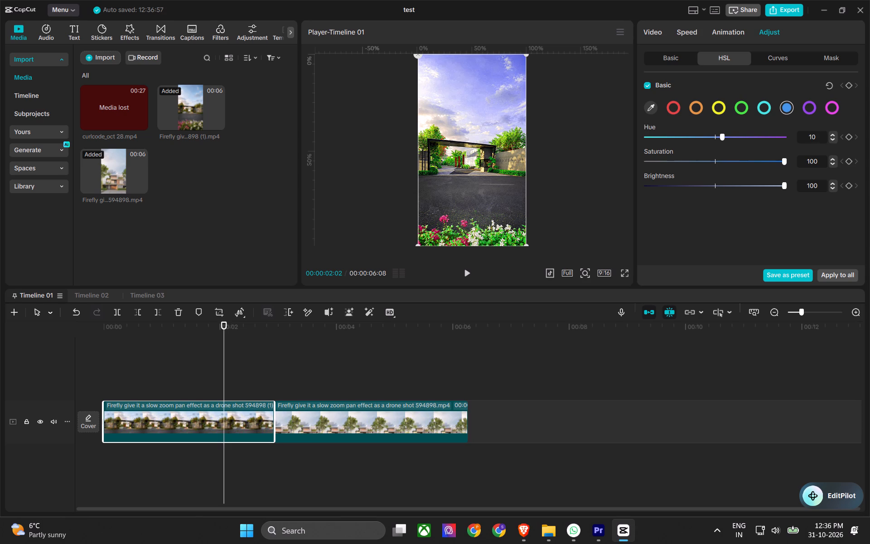
{"action": "left_click_drag", "start_coordinate": [800, 185], "coordinate": [692, 189]}
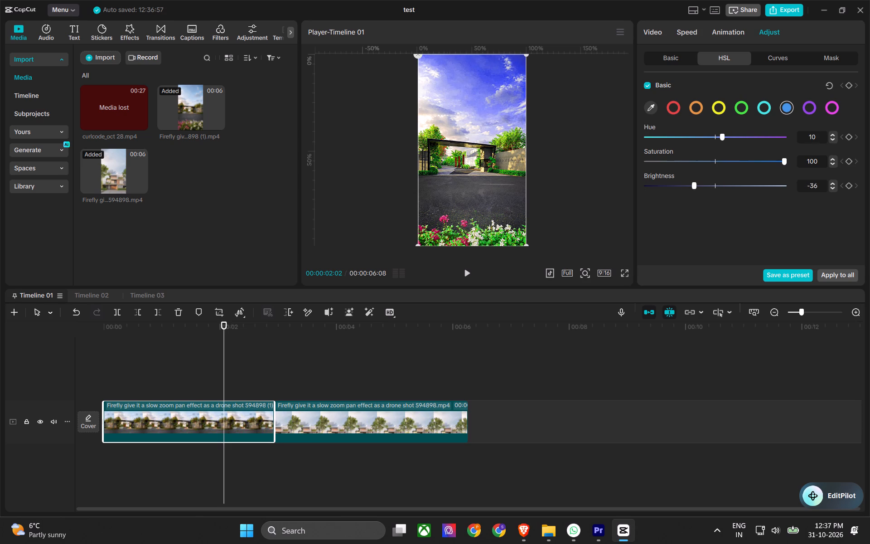
{"action": "left_click_drag", "start_coordinate": [692, 189], "coordinate": [706, 185]}
{"action": "left_click_drag", "start_coordinate": [706, 185], "coordinate": [705, 185]}
Set the first clip's purple saturation to about -5 and purple brightness to about -18, trying saturation extremes on the way.
{"action": "left_click", "coordinate": [811, 109]}
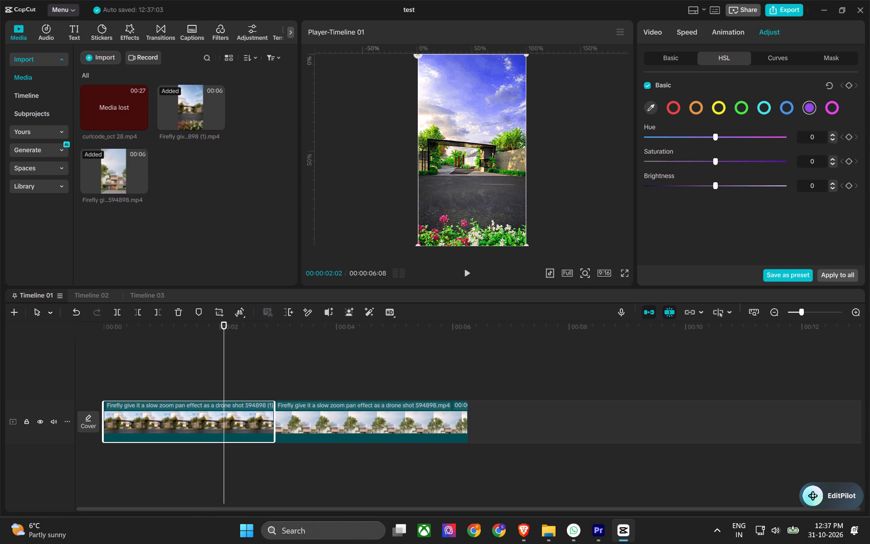
{"action": "left_click", "coordinate": [715, 136]}
{"action": "left_click_drag", "start_coordinate": [718, 160], "coordinate": [789, 158]}
{"action": "left_click_drag", "start_coordinate": [789, 158], "coordinate": [616, 133]}
{"action": "left_click_drag", "start_coordinate": [616, 133], "coordinate": [710, 130]}
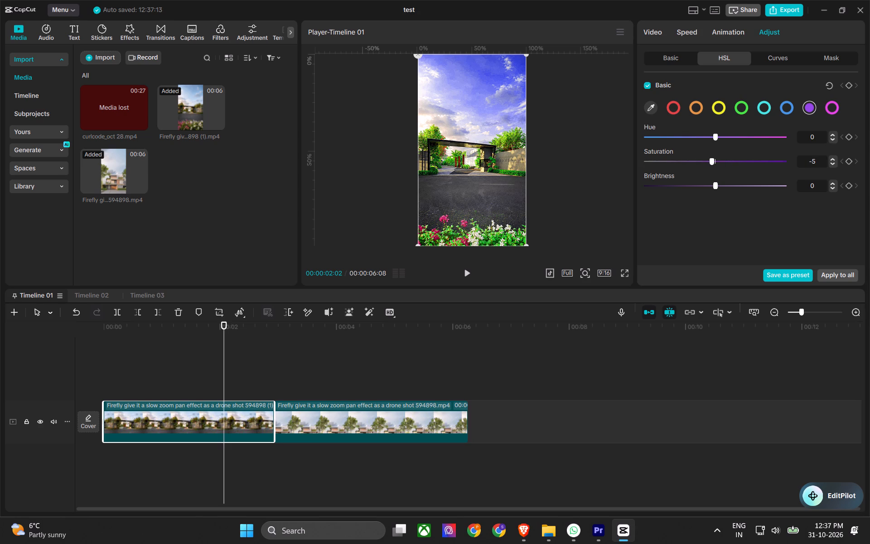
{"action": "left_click_drag", "start_coordinate": [715, 188], "coordinate": [623, 176]}
{"action": "left_click_drag", "start_coordinate": [677, 185], "coordinate": [700, 187]}
Set the first clip's magenta hue, saturation and brightness to 100, trying -100 for hue and saturation on the way.
{"action": "left_click", "coordinate": [826, 109]}
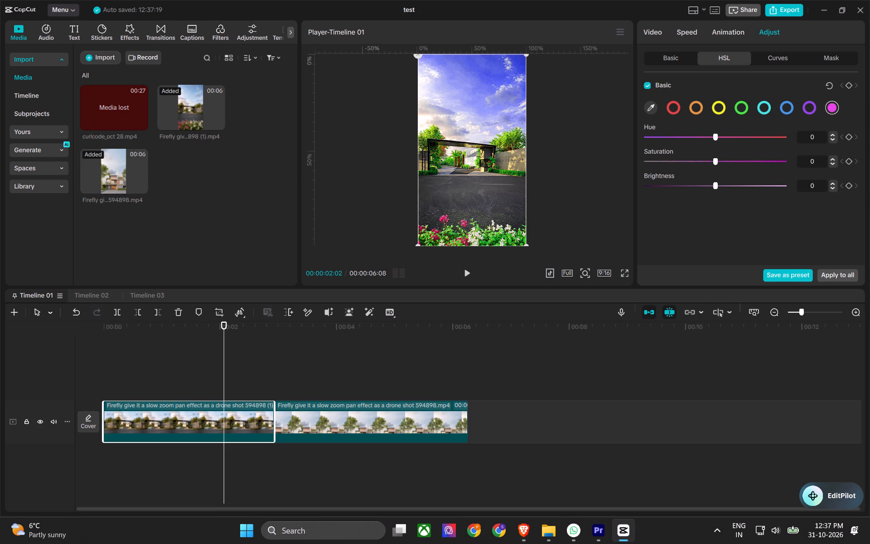
{"action": "left_click_drag", "start_coordinate": [717, 136], "coordinate": [668, 130]}
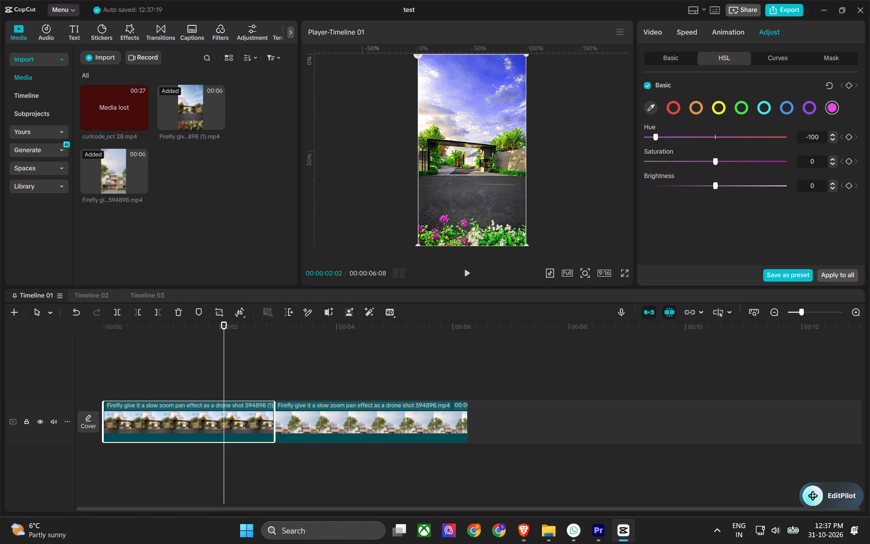
{"action": "left_click_drag", "start_coordinate": [668, 130], "coordinate": [834, 110]}
{"action": "left_click_drag", "start_coordinate": [712, 159], "coordinate": [608, 146]}
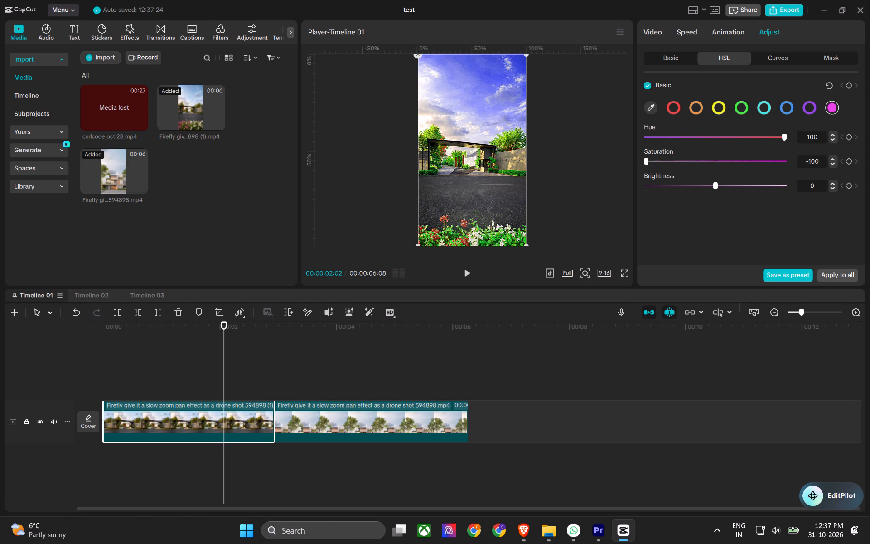
{"action": "left_click_drag", "start_coordinate": [608, 146], "coordinate": [634, 131]}
{"action": "left_click_drag", "start_coordinate": [634, 131], "coordinate": [869, 156]}
{"action": "left_click_drag", "start_coordinate": [716, 186], "coordinate": [780, 175]}
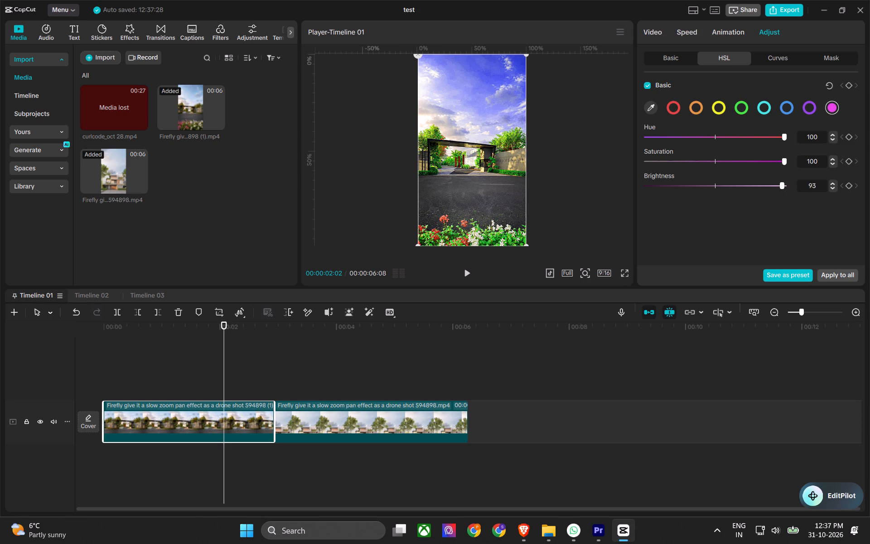
{"action": "left_click_drag", "start_coordinate": [780, 175], "coordinate": [830, 164]}
{"action": "left_click", "coordinate": [764, 194]}
Set the first clip's red hue to -100, red saturation to 100 and red brightness to -100.
{"action": "left_click", "coordinate": [678, 107]}
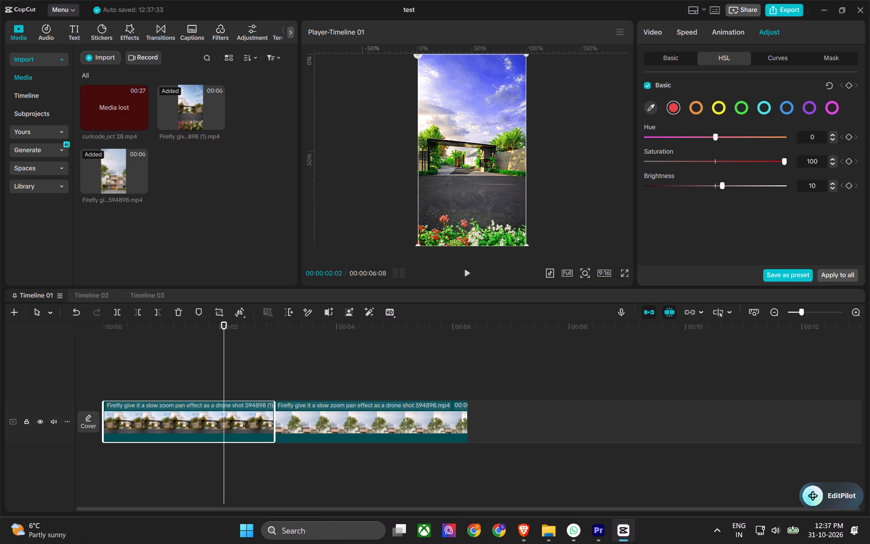
{"action": "left_click_drag", "start_coordinate": [715, 135], "coordinate": [869, 140]}
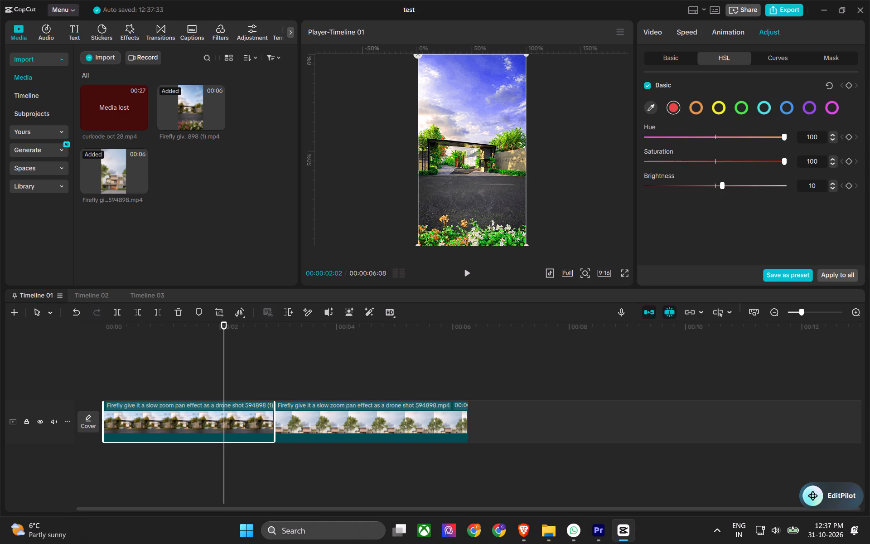
{"action": "left_click_drag", "start_coordinate": [869, 140], "coordinate": [584, 145]}
{"action": "left_click_drag", "start_coordinate": [776, 157], "coordinate": [608, 153]}
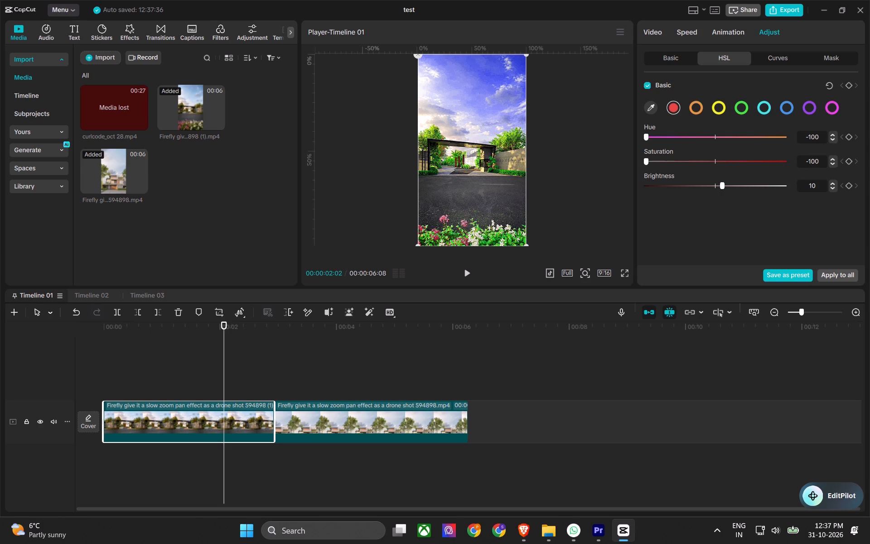
{"action": "left_click_drag", "start_coordinate": [608, 153], "coordinate": [869, 160]}
{"action": "left_click_drag", "start_coordinate": [723, 185], "coordinate": [565, 175]}
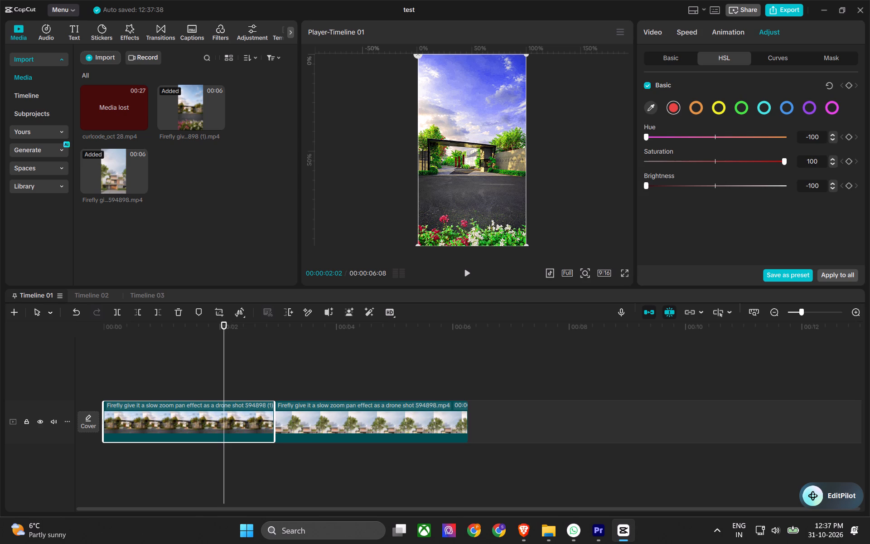
{"action": "left_click_drag", "start_coordinate": [565, 175], "coordinate": [586, 191]}
Set the first clip's orange hue to -100 and its orange saturation and brightness to 100.
{"action": "left_click", "coordinate": [698, 107]}
{"action": "left_click_drag", "start_coordinate": [715, 136], "coordinate": [826, 136]}
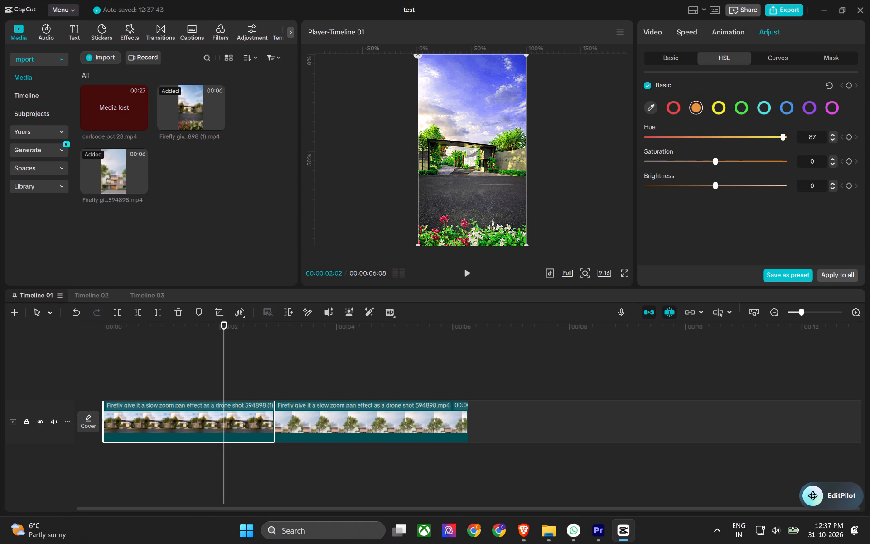
{"action": "left_click_drag", "start_coordinate": [826, 136], "coordinate": [869, 143]}
{"action": "left_click_drag", "start_coordinate": [869, 143], "coordinate": [522, 136]}
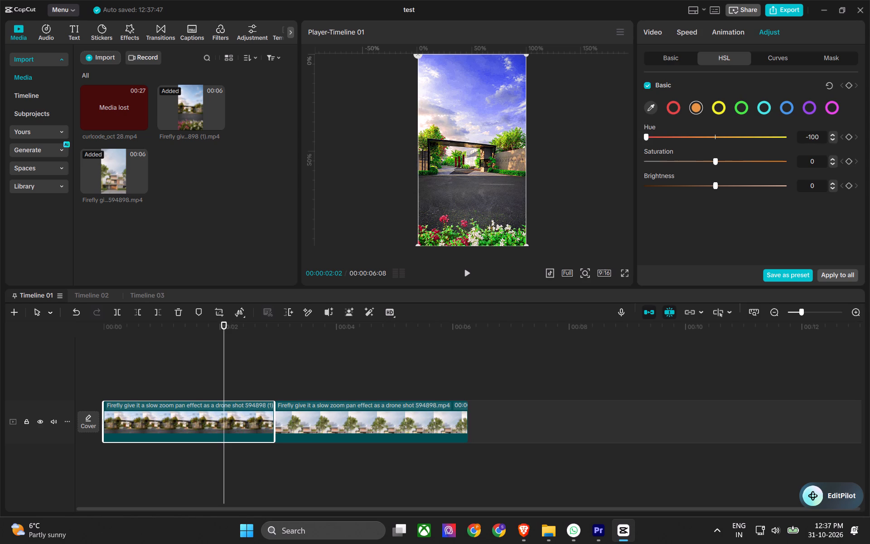
{"action": "left_click_drag", "start_coordinate": [717, 163], "coordinate": [641, 141]}
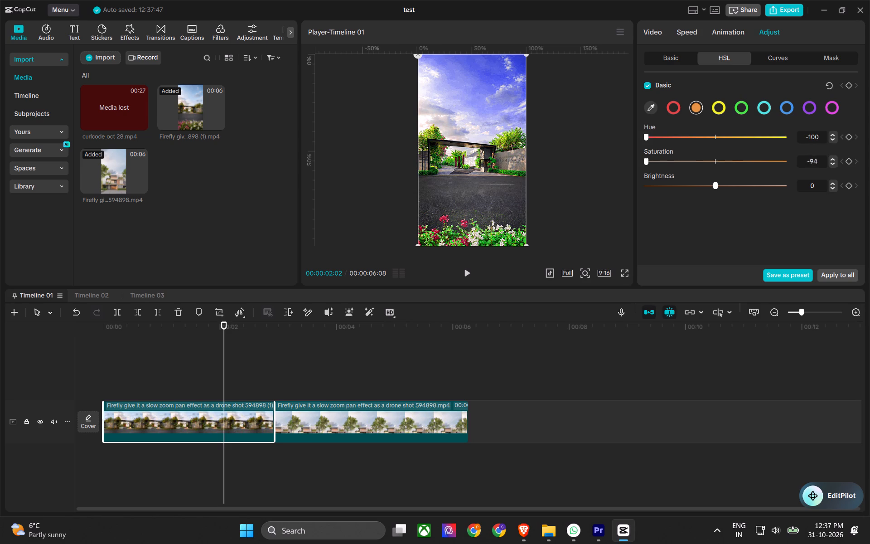
{"action": "left_click_drag", "start_coordinate": [641, 141], "coordinate": [818, 140]}
{"action": "left_click_drag", "start_coordinate": [718, 185], "coordinate": [800, 193]}
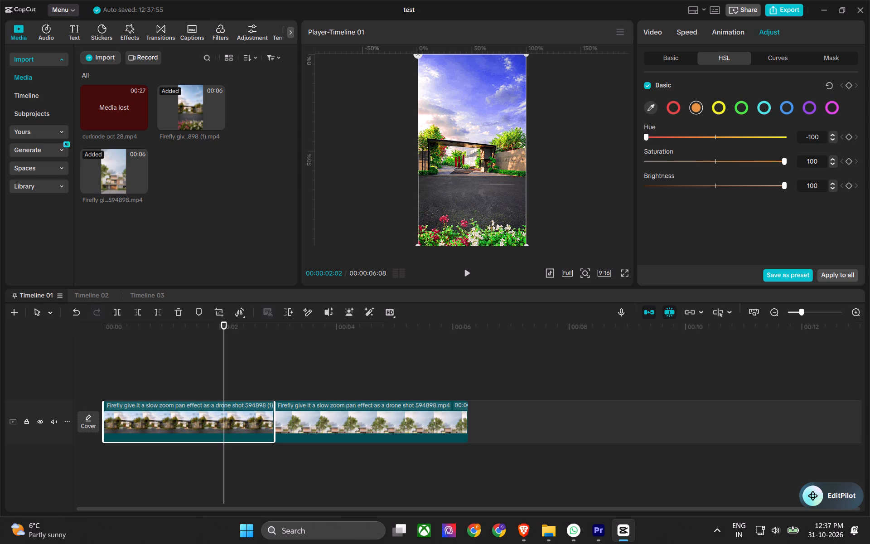
{"action": "left_click", "coordinate": [747, 224]}
Switch the first clip's HSL adjustments off and on to compare the original and graded looks, leaving them enabled.
{"action": "left_click", "coordinate": [719, 111]}
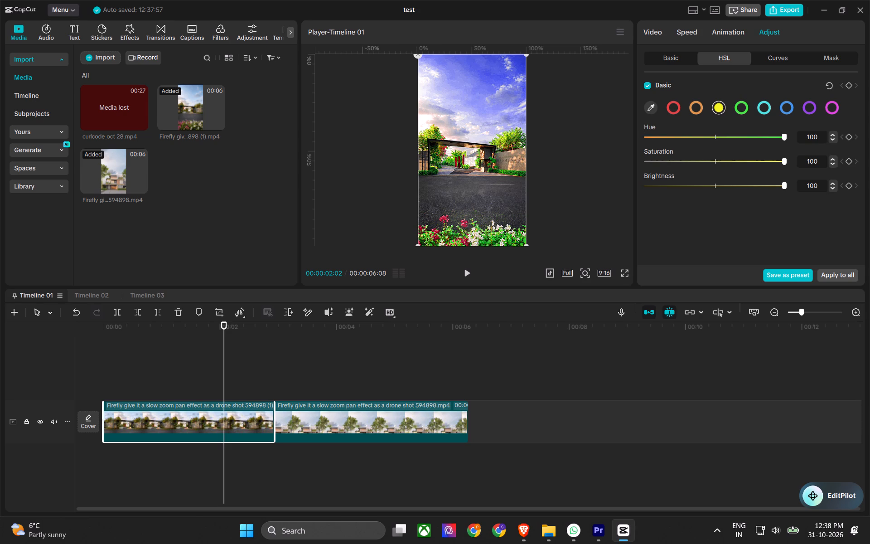
{"action": "left_click", "coordinate": [648, 84]}
{"action": "left_click", "coordinate": [648, 84]}
{"action": "double_click", "coordinate": [648, 84]}
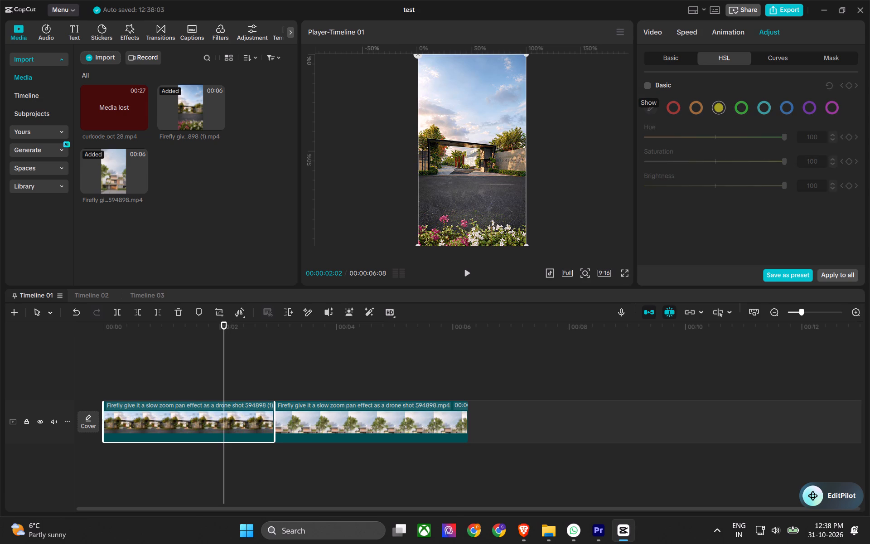
{"action": "left_click", "coordinate": [648, 85]}
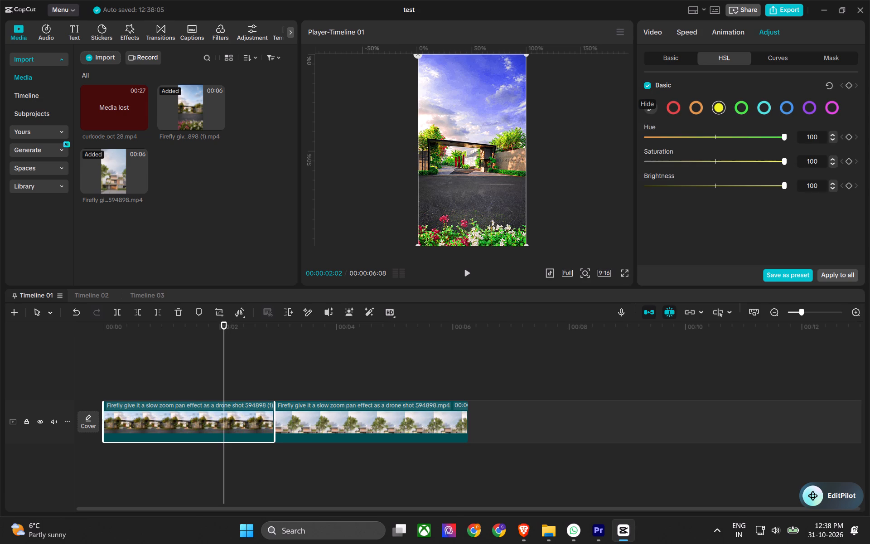
{"action": "key", "text": "ctrl+z"}
{"action": "left_click", "coordinate": [648, 89]}
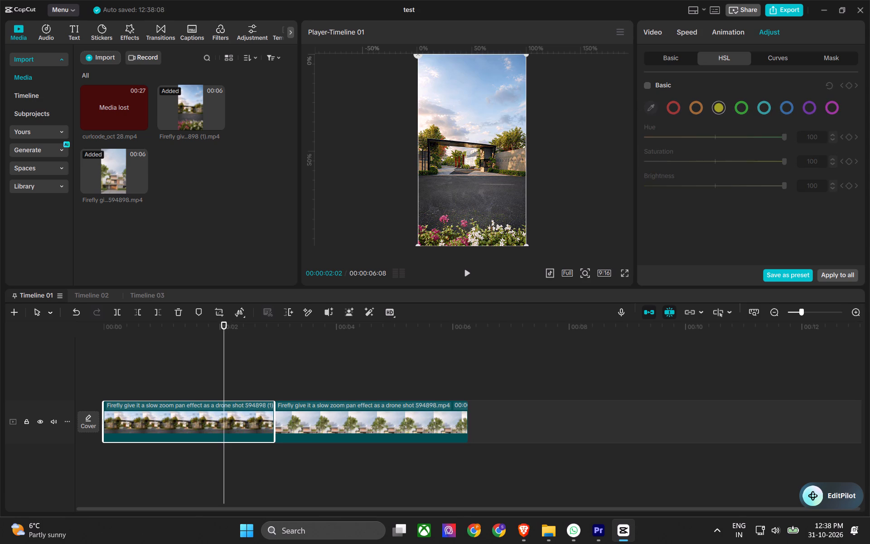
{"action": "key", "text": "ctrl+z"}
{"action": "key", "text": "ctrl+shift+z"}
{"action": "key", "text": "ctrl+shift+z"}
{"action": "key", "text": "ctrl+shift+z"}
{"action": "left_click", "coordinate": [217, 335]}
{"action": "left_click", "coordinate": [222, 391]}
{"action": "left_click", "coordinate": [224, 405]}
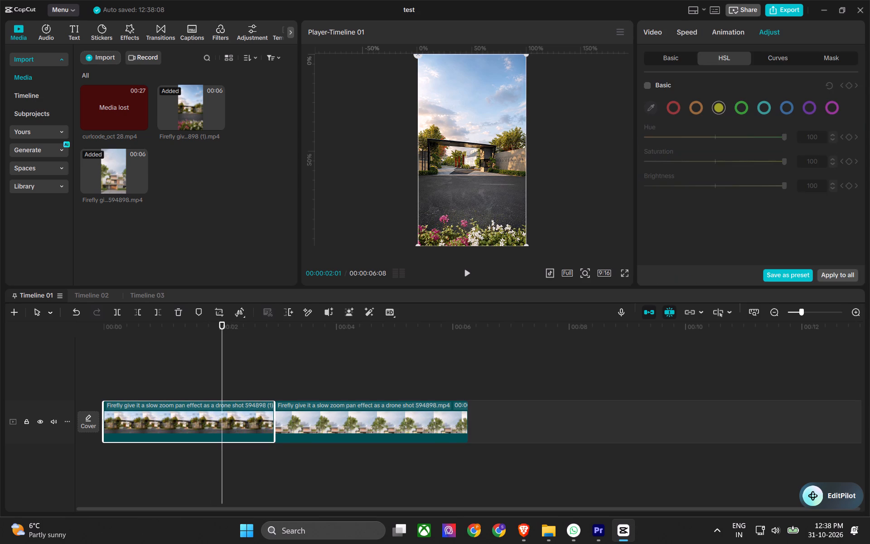
{"action": "key", "text": "ctrl+z"}
{"action": "key", "text": "ctrl+shift+z"}
{"action": "left_click", "coordinate": [647, 88]}
Examine the graded look at nearby frames of the first clip, undoing and redoing the last change to compare.
{"action": "left_click", "coordinate": [303, 365]}
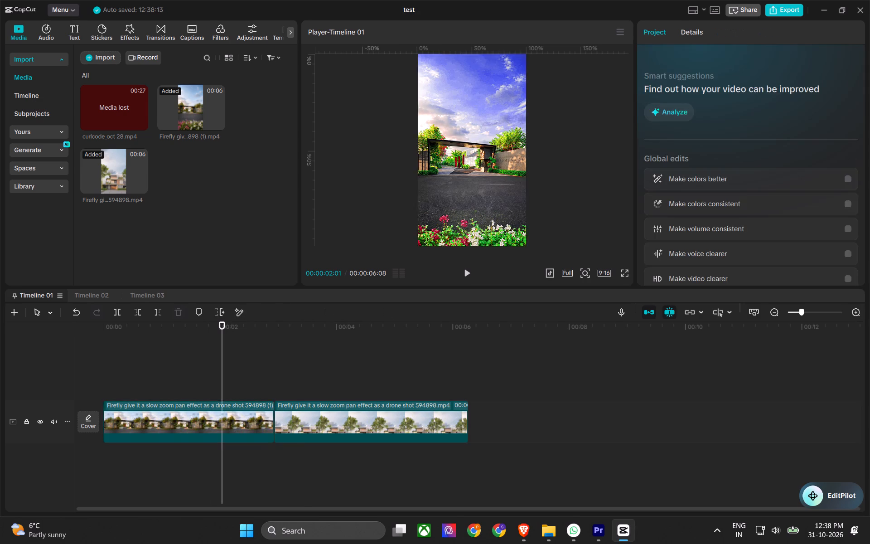
{"action": "left_click", "coordinate": [200, 431]}
{"action": "left_click_drag", "start_coordinate": [270, 341], "coordinate": [249, 336]}
{"action": "left_click_drag", "start_coordinate": [251, 321], "coordinate": [238, 325]}
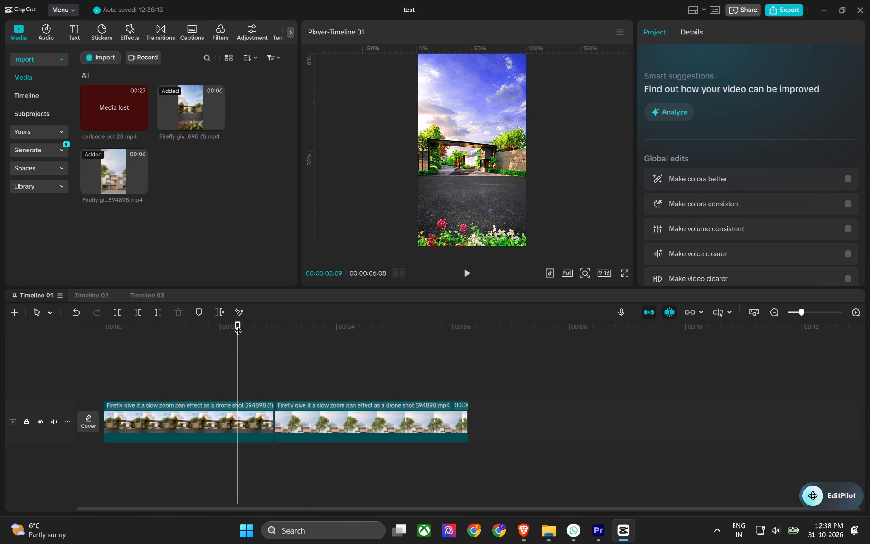
{"action": "key", "text": "ctrl+z"}
{"action": "key", "text": "ctrl+shift+z"}
{"action": "key", "text": "ctrl+shift+z"}
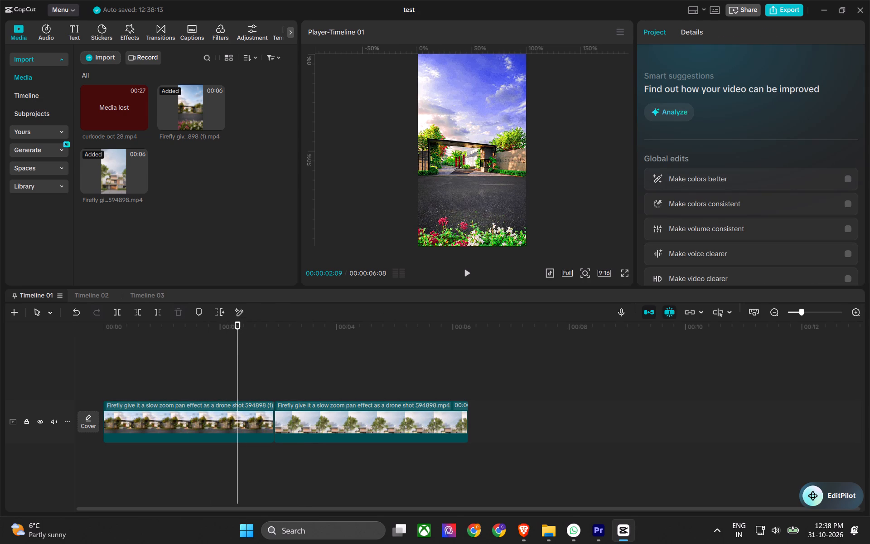
{"action": "key", "text": "ctrl+z"}
{"action": "key", "text": "ctrl+shift+z"}
{"action": "left_click", "coordinate": [233, 330]}
{"action": "left_click", "coordinate": [248, 424]}
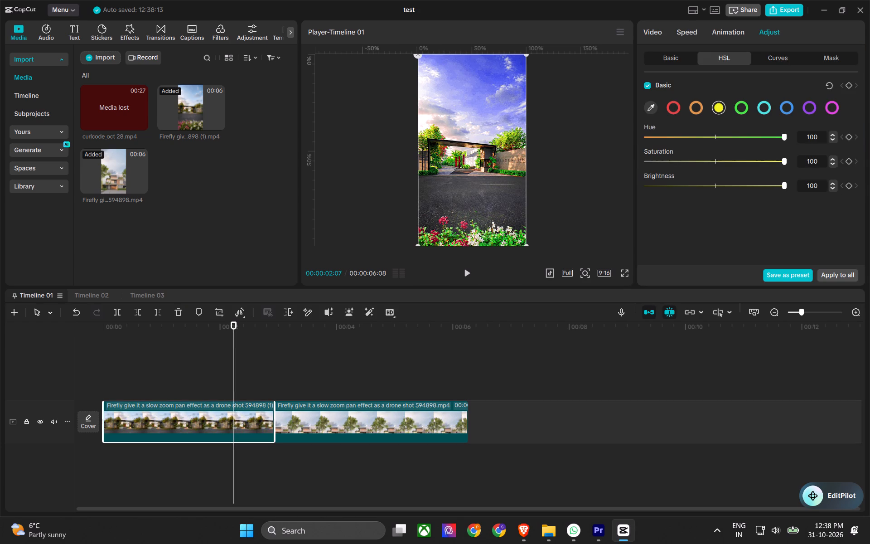
Apply the first clip's adjustments to all clips and check how they look on the second clip.
{"action": "left_click", "coordinate": [773, 33]}
{"action": "left_click", "coordinate": [842, 277]}
{"action": "left_click_drag", "start_coordinate": [329, 326], "coordinate": [339, 325]}
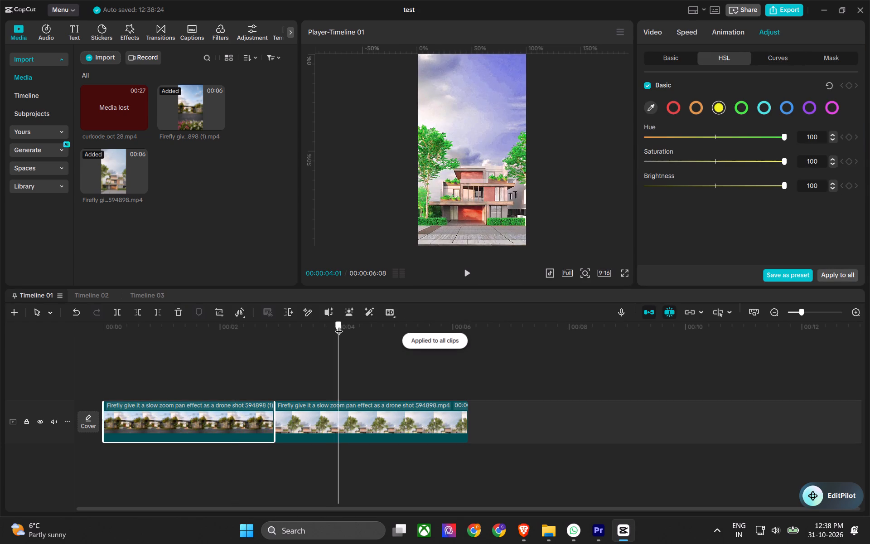
{"action": "left_click_drag", "start_coordinate": [339, 325], "coordinate": [324, 325]}
Undo applying the first clip's adjustments to all clips, returning the second clip to its ungraded look.
{"action": "key", "text": "ctrl+z"}
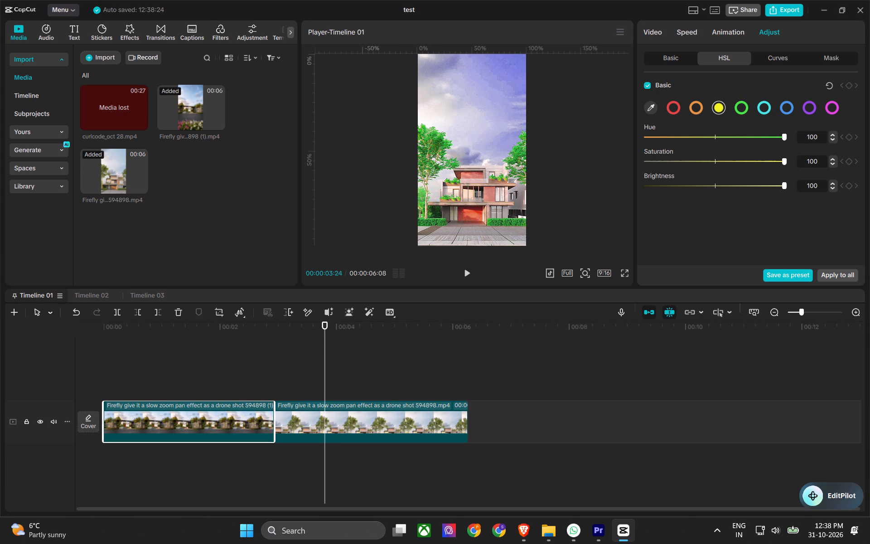
{"action": "key", "text": "ctrl+z"}
{"action": "key", "text": "ctrl+z"}
{"action": "key", "text": "ctrl+z"}
{"action": "key", "text": "ctrl+z"}
{"action": "key", "text": "ctrl+z"}
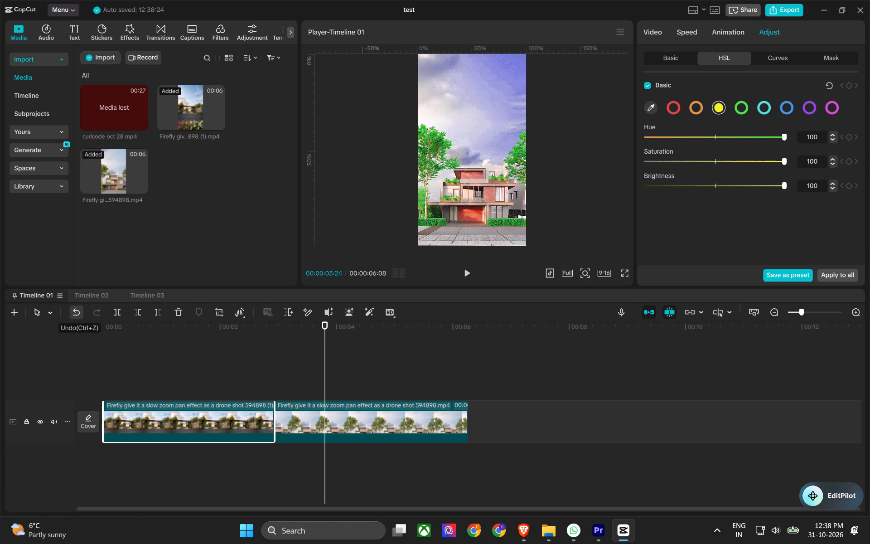
{"action": "key", "text": "ctrl+z"}
{"action": "left_click", "coordinate": [80, 312]}
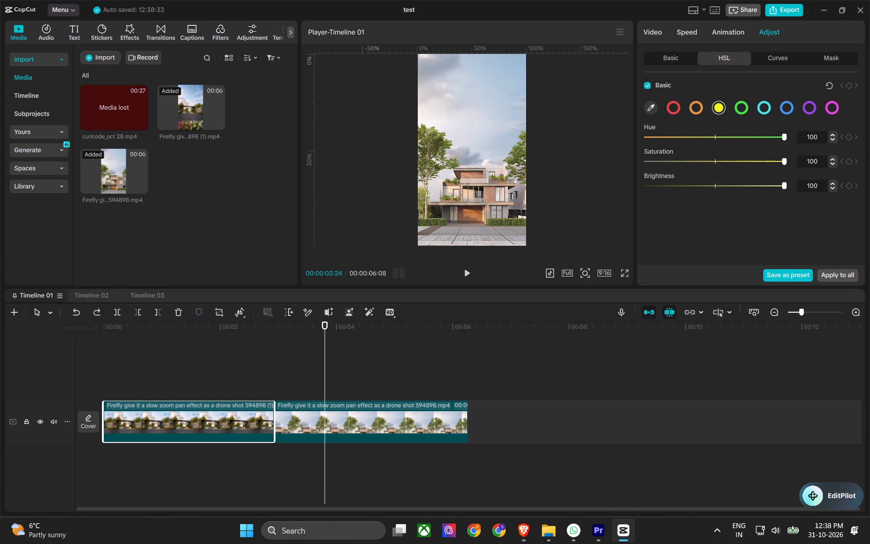
Check the first clip's graded look at 00:00:02:13, undoing and redoing the latest changes to compare.
{"action": "left_click_drag", "start_coordinate": [230, 325], "coordinate": [246, 333]}
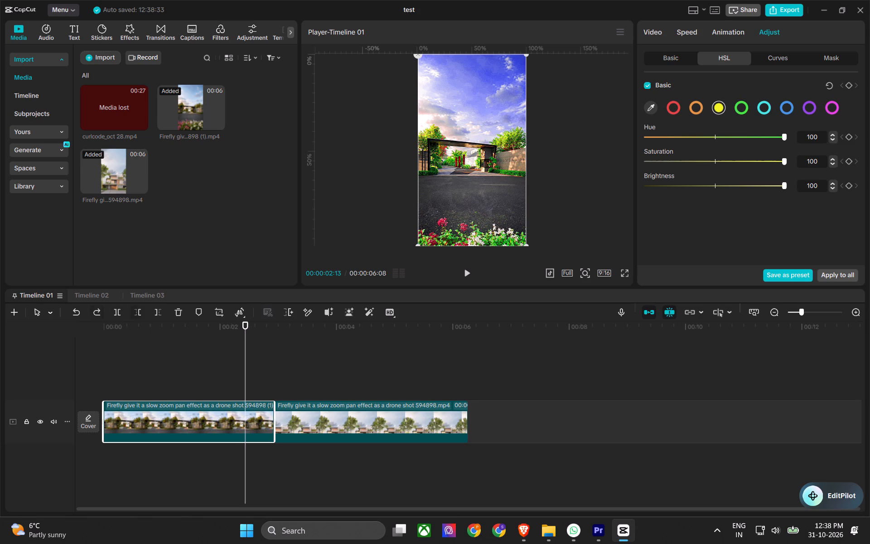
{"action": "left_click", "coordinate": [80, 311]}
{"action": "left_click", "coordinate": [96, 313]}
{"action": "key", "text": "ctrl+z"}
{"action": "key", "text": "ctrl+shift+z"}
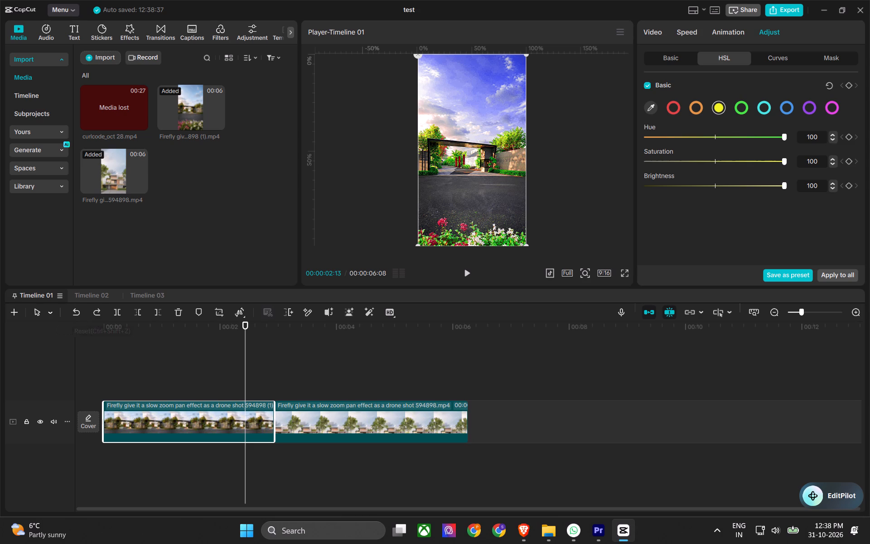
{"action": "key", "text": "ctrl+shift+z"}
{"action": "key", "text": "ctrl+z"}
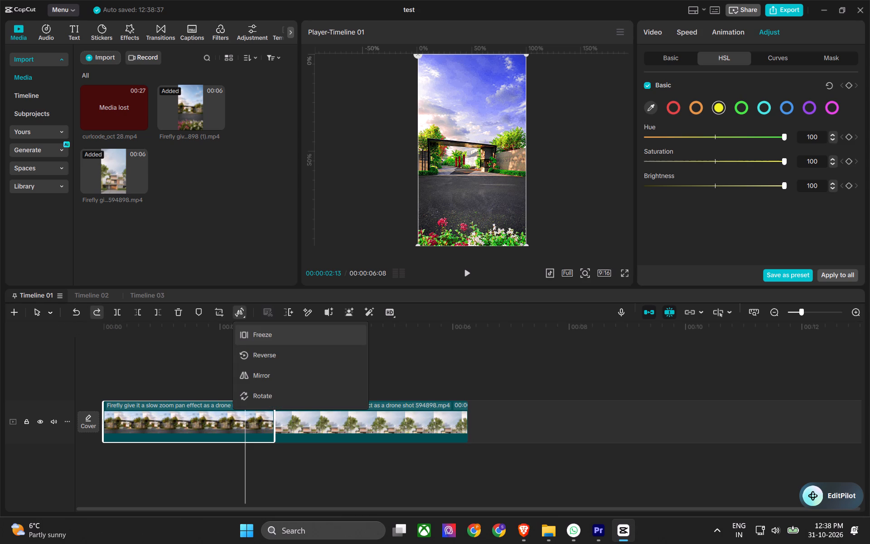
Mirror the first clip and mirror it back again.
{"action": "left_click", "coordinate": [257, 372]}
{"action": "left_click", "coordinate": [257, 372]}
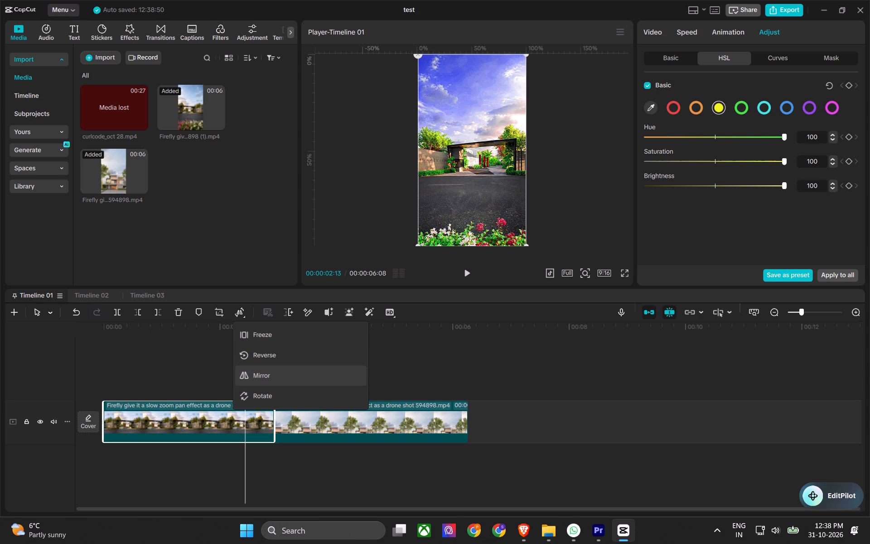
Rotate the first clip by 180°.
{"action": "left_click", "coordinate": [258, 389]}
{"action": "left_click", "coordinate": [258, 389]}
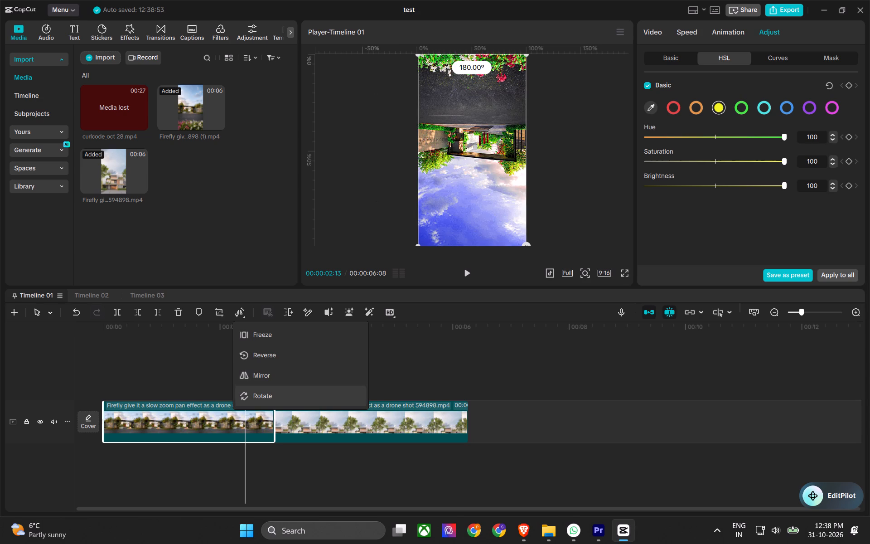
Rotate the first clip another 180° to bring it back upright.
{"action": "double_click", "coordinate": [256, 392]}
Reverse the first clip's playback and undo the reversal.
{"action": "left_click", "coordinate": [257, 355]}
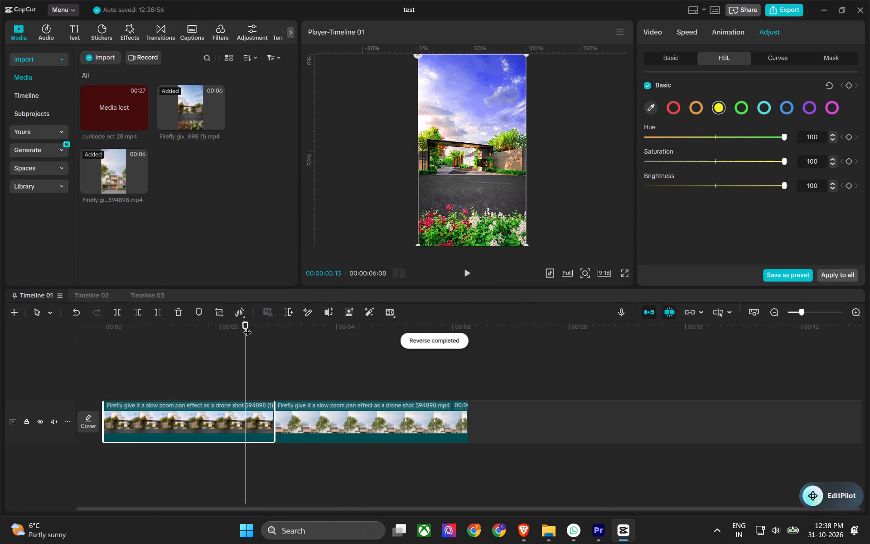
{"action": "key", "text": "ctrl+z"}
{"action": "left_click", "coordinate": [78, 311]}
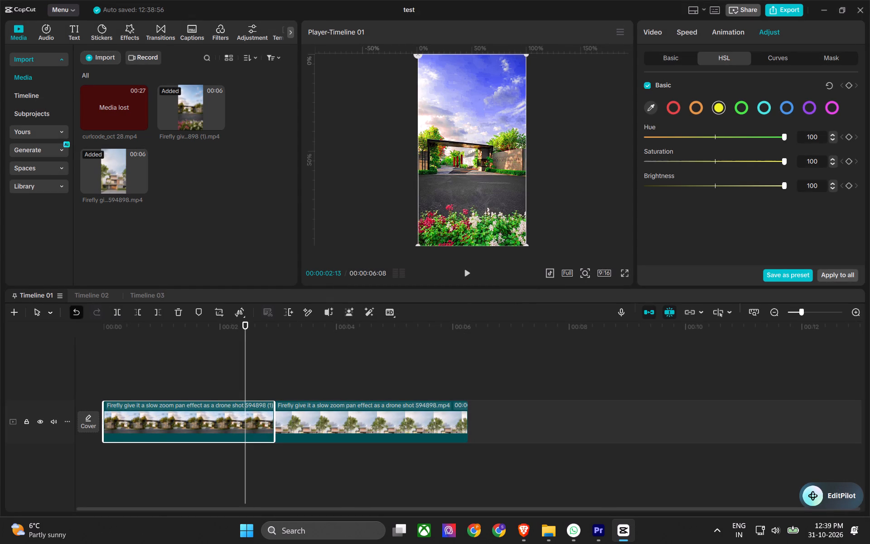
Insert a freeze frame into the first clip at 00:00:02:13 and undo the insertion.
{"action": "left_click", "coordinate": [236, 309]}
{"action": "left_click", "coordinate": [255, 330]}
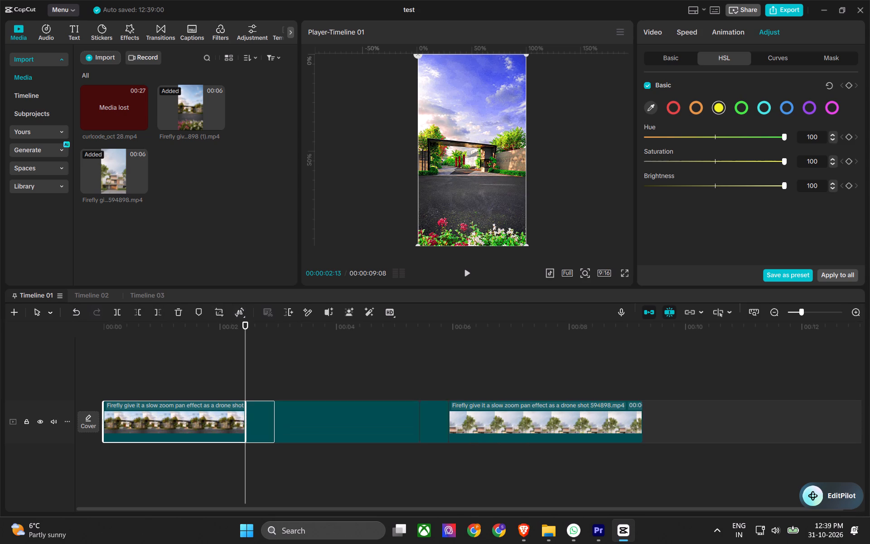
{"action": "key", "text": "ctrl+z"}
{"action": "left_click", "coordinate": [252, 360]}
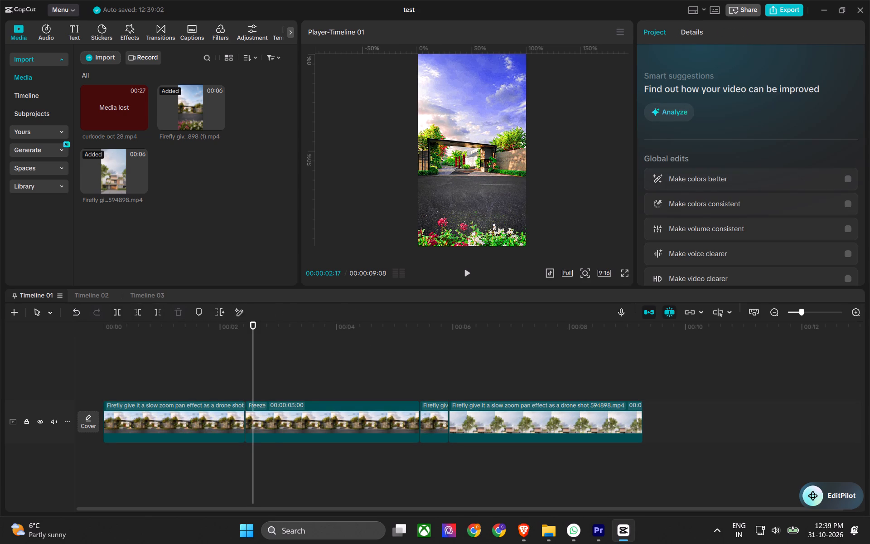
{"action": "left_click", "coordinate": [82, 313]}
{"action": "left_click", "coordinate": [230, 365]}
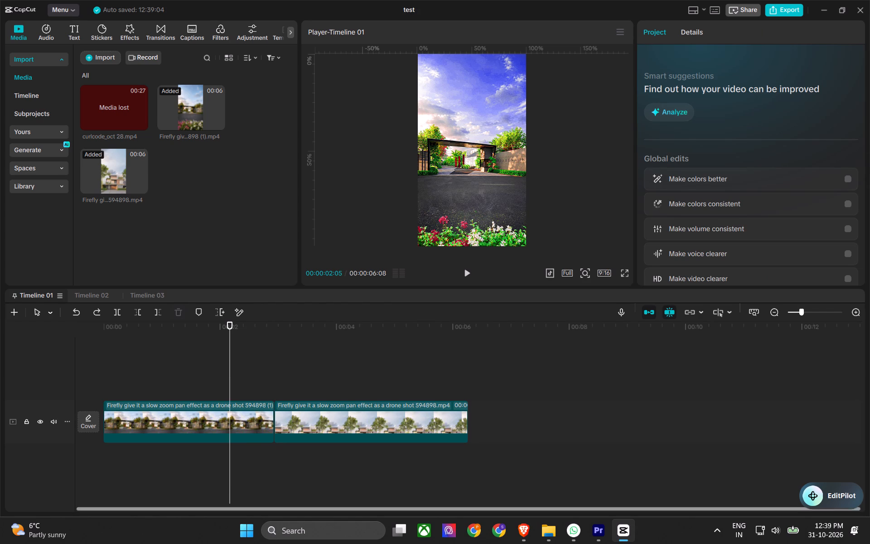
Toggle playback of the Honey Singh 3.0 Full Story video in Brave through the system media controls and close them.
{"action": "left_click", "coordinate": [756, 530]}
{"action": "left_click", "coordinate": [762, 254]}
{"action": "left_click", "coordinate": [581, 378]}
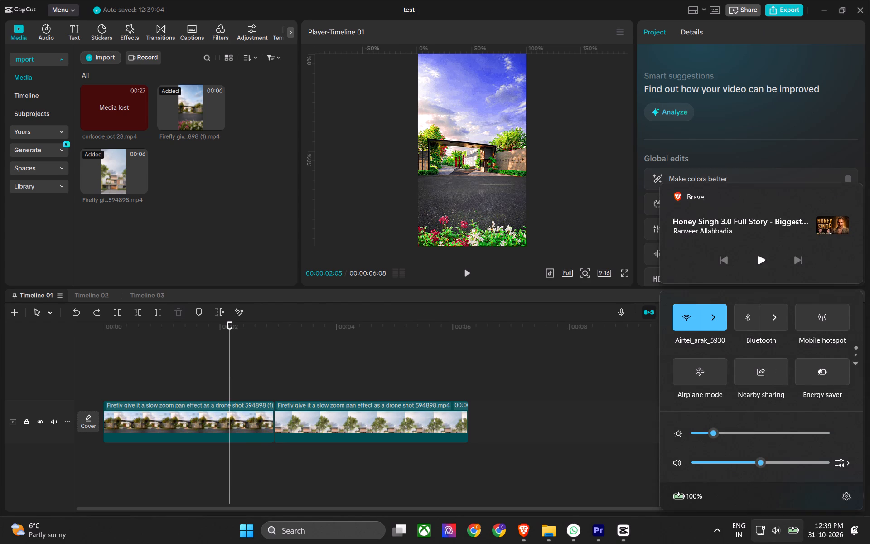